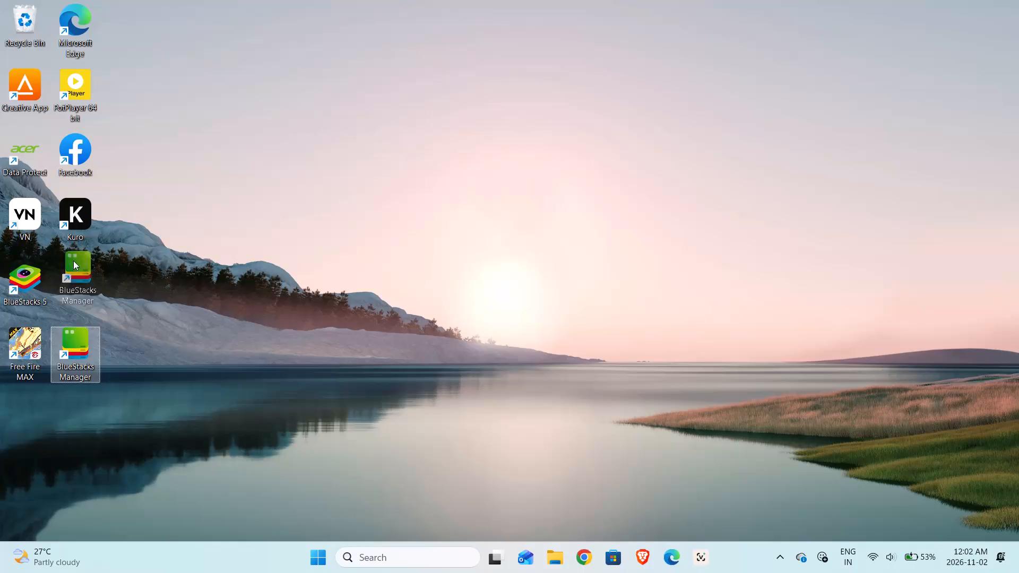
Refresh the desktop.
left_click(311, 186)
right_click(322, 176)
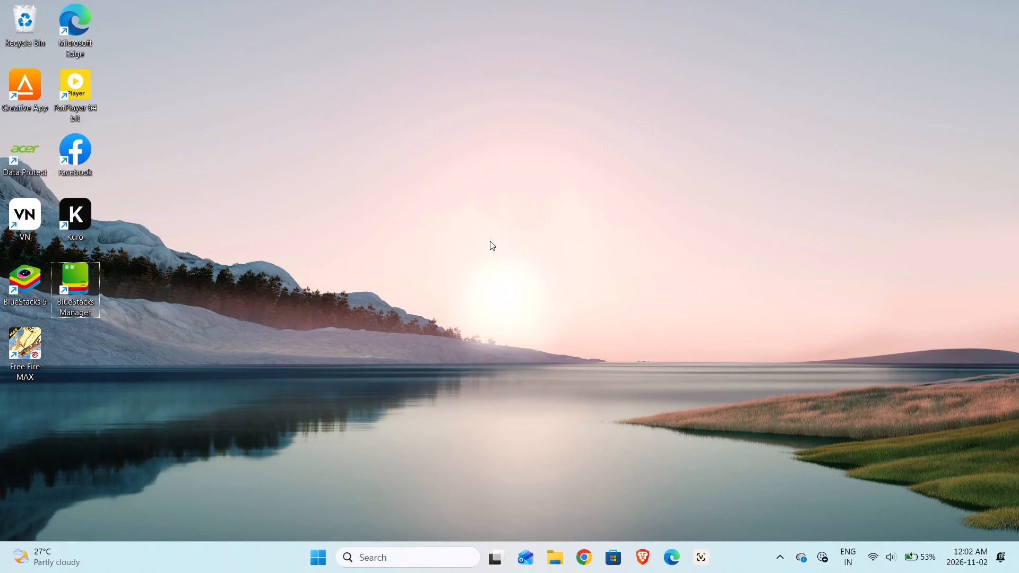
right_click(508, 224)
right_click_drag(506, 221, 495, 221)
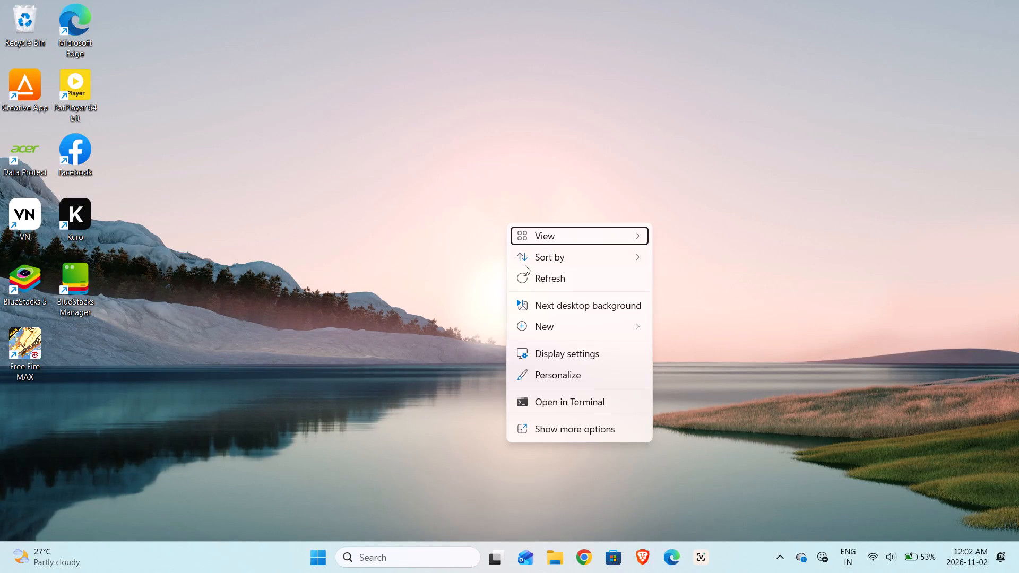
left_click(567, 271)
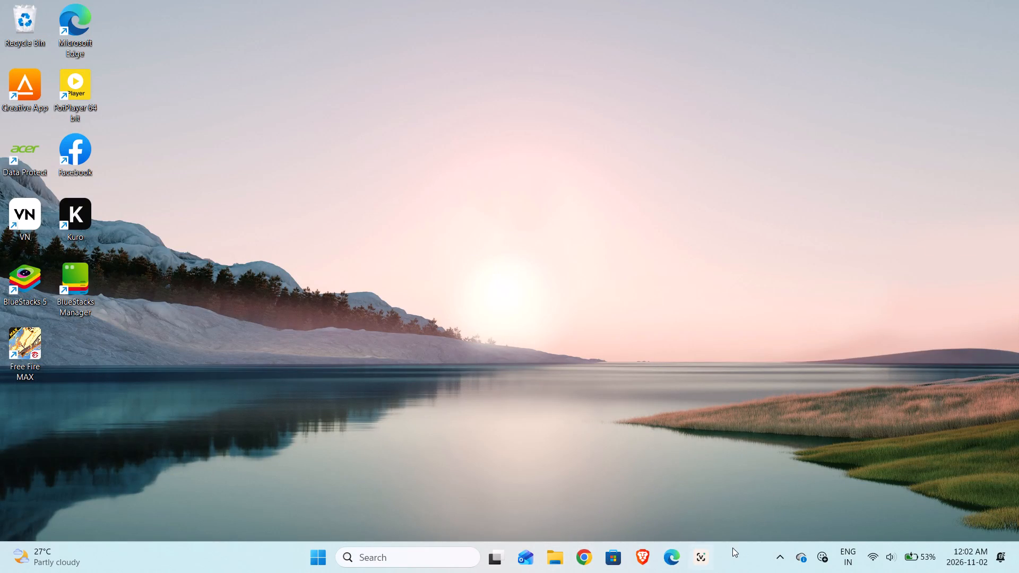
Remove the screen-capture app's icon, the last one beside Microsoft Edge, from the taskbar.
left_click_drag(701, 558, 698, 554)
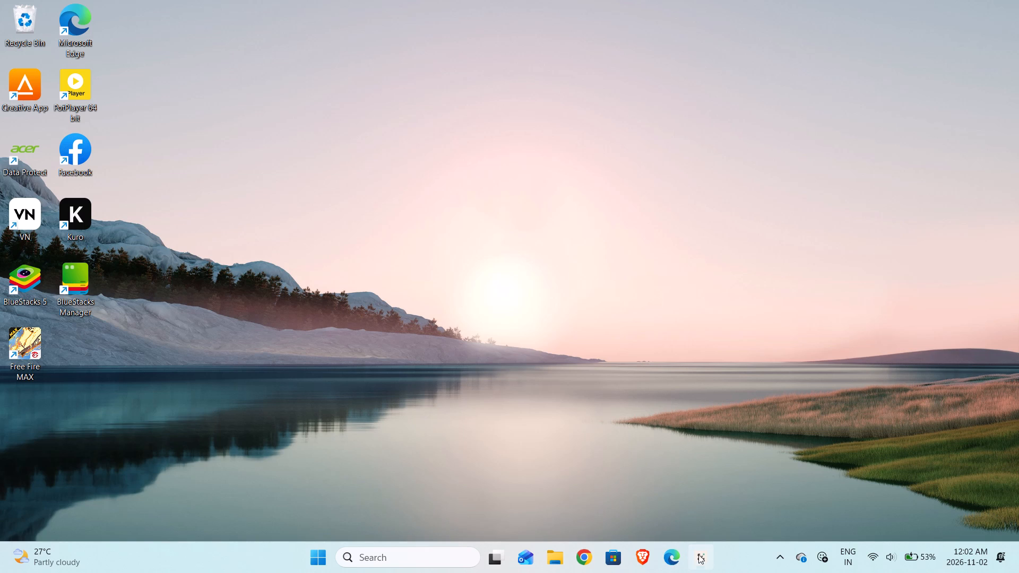
left_click_drag(698, 554, 702, 548)
right_click(693, 548)
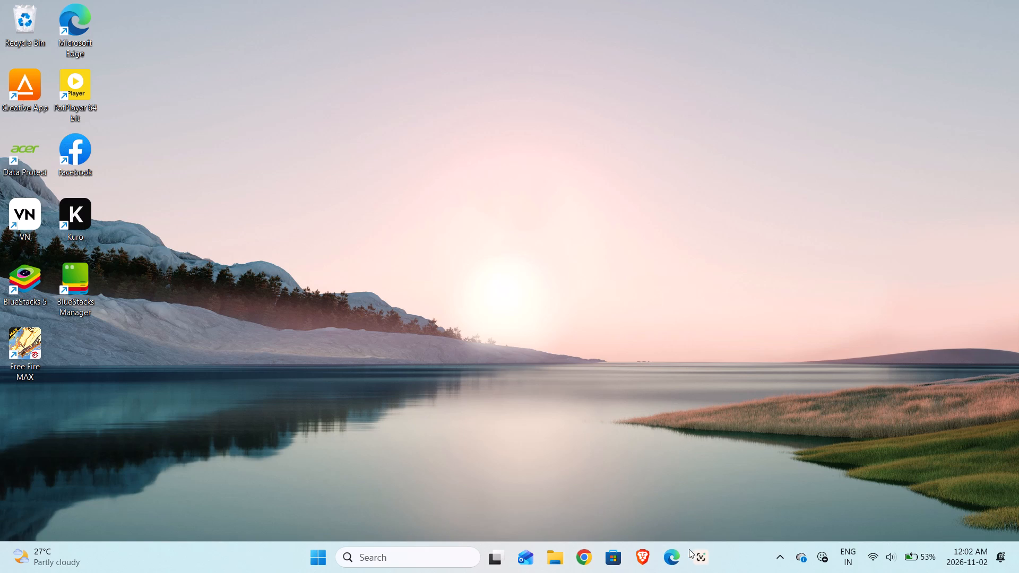
right_click(700, 557)
right_click(701, 544)
right_click_drag(697, 544, 691, 548)
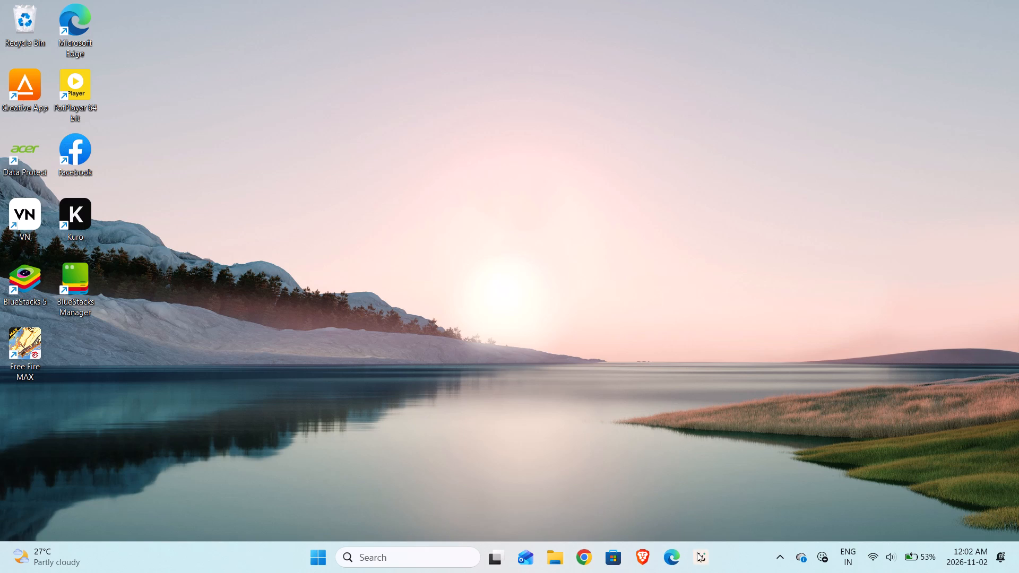
right_click(697, 552)
left_click(678, 525)
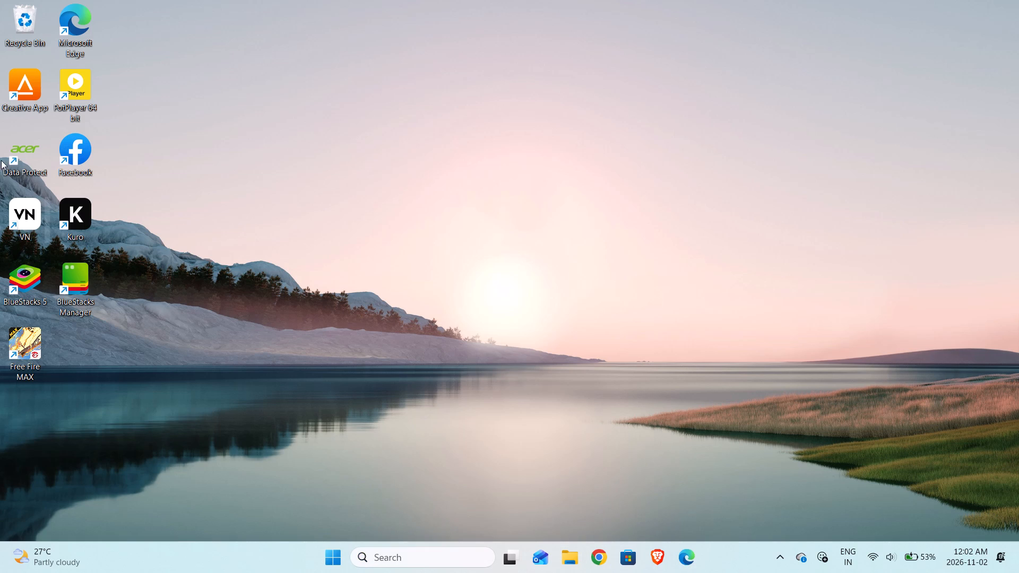
Launch the VN video editor from its desktop shortcut.
double_click(20, 213)
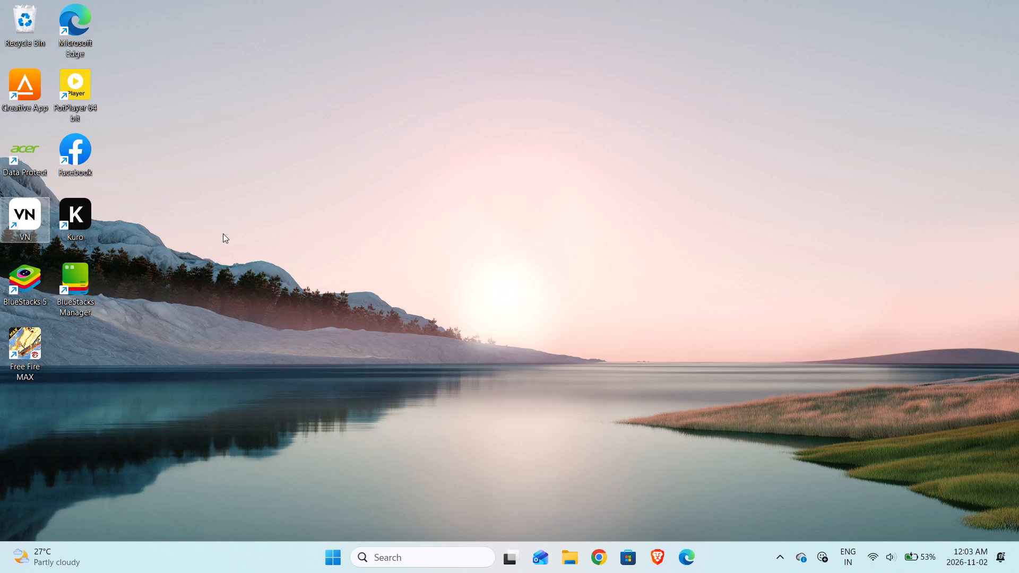
right_click(0, 572)
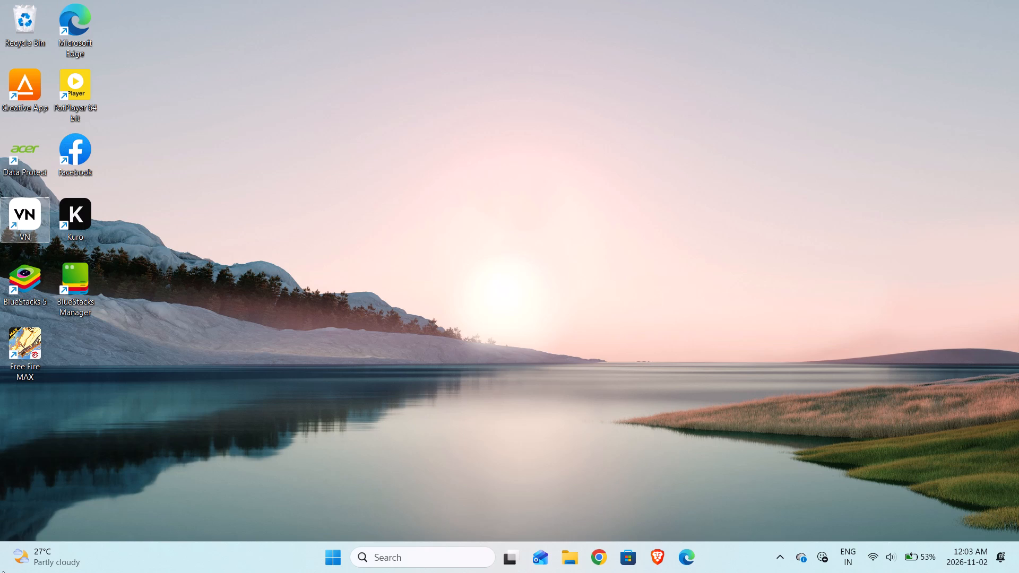
left_click(2, 572)
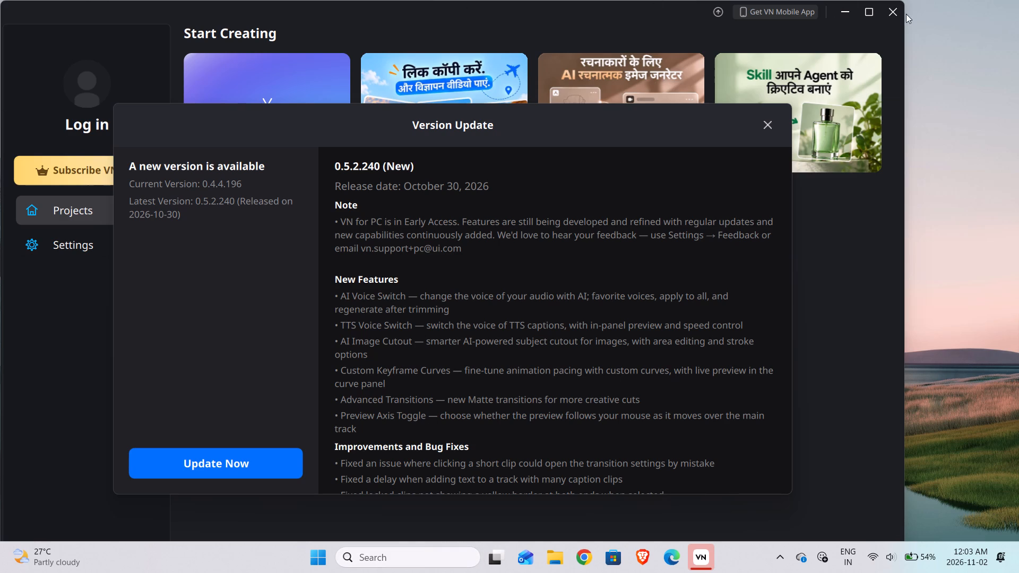
Dismiss the version update notice without updating and maximize the VN window.
left_click(772, 131)
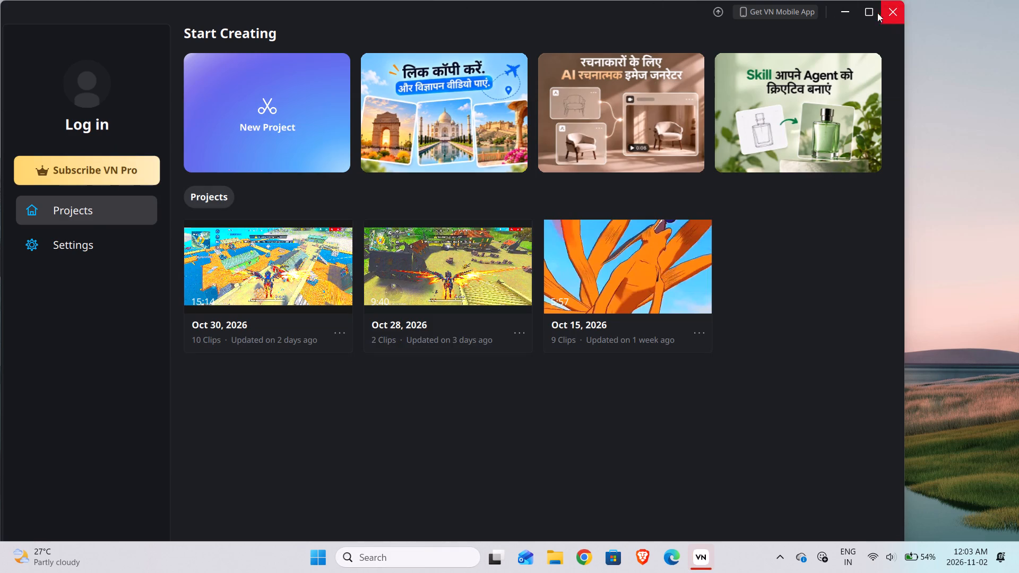
left_click(875, 12)
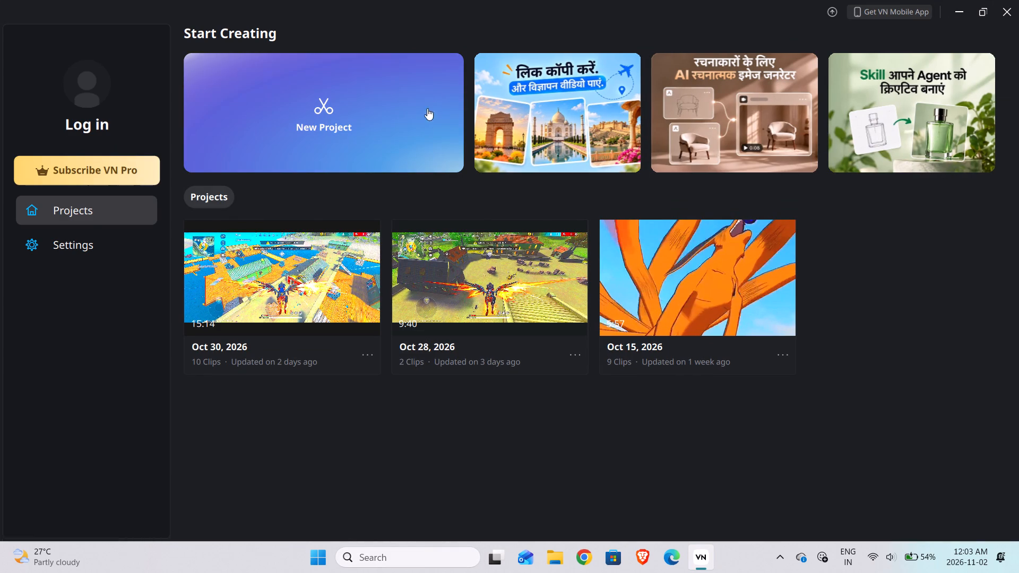
Open the Oct 30, 2026 project, examine the first clip's colour adjustment values, and return to the project list.
left_click(337, 263)
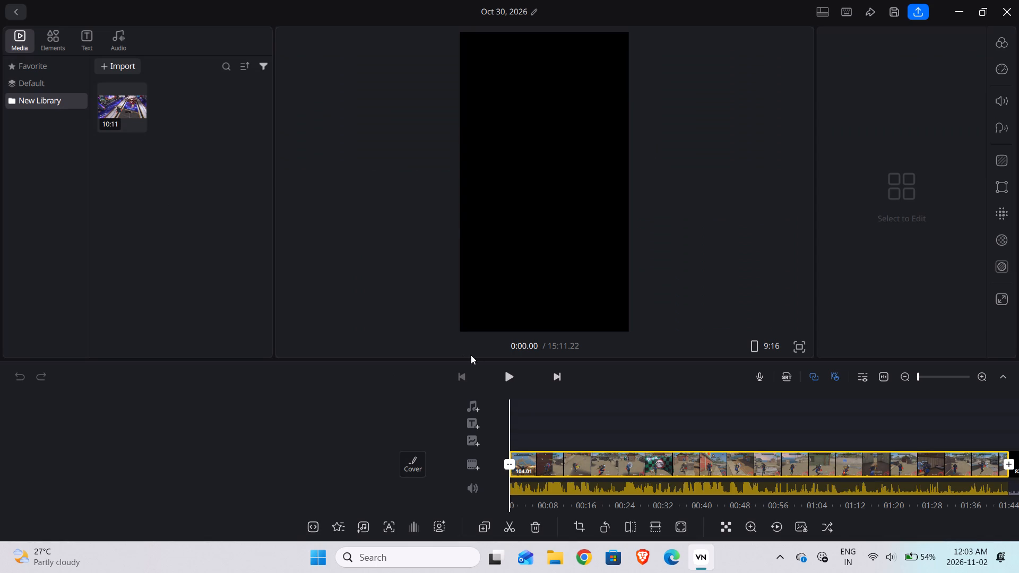
left_click(783, 423)
left_click(1010, 40)
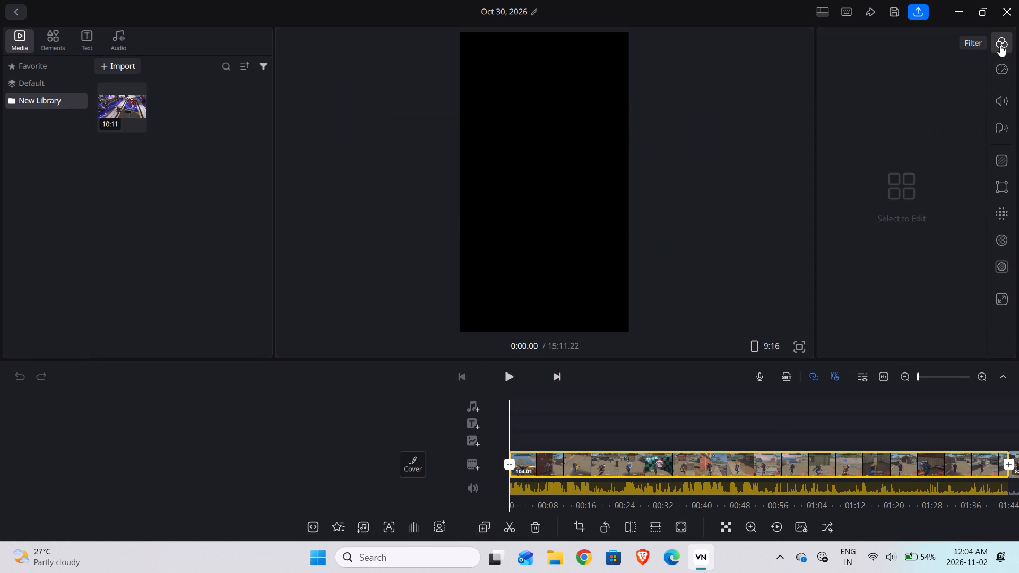
left_click(945, 40)
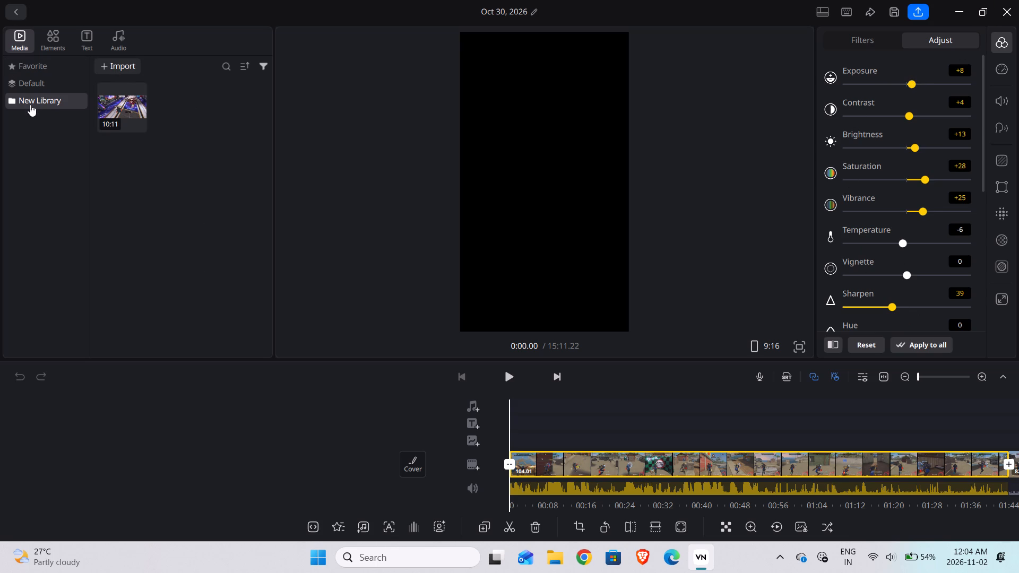
left_click(19, 9)
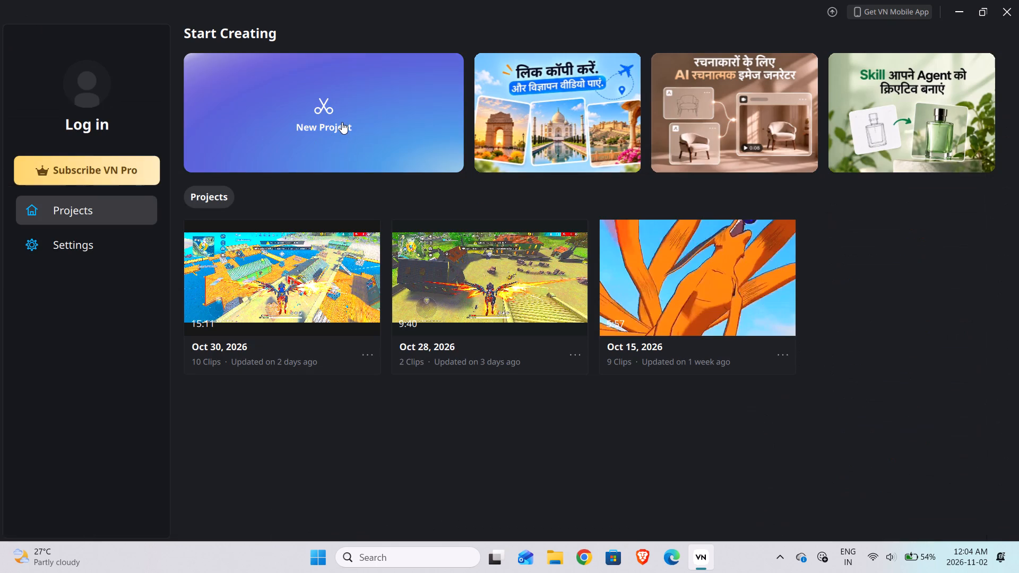
Create a new, empty video project.
left_click(342, 122)
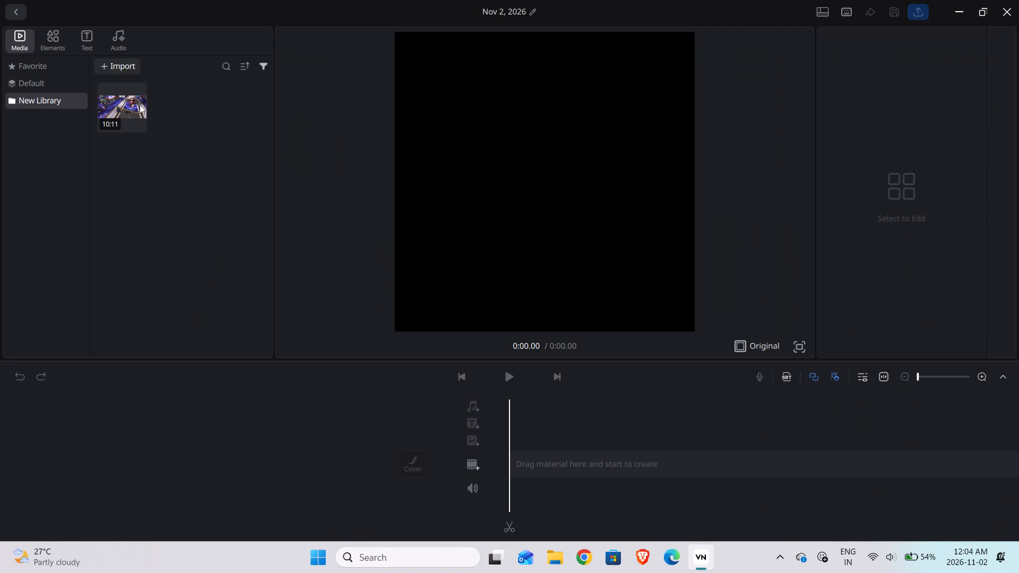
Delete the existing 10:11 video from the New Library media folder.
right_click_drag(129, 119, 139, 120)
left_click(175, 145)
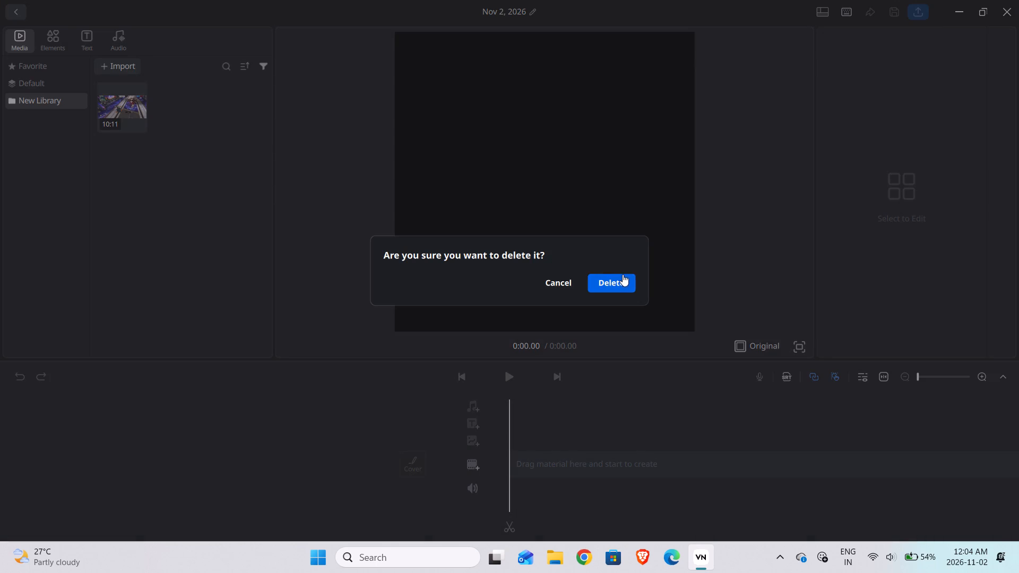
left_click_drag(623, 274, 622, 283)
Import the video BJNS9196 from the Downloads folder into the New Library.
left_click(106, 73)
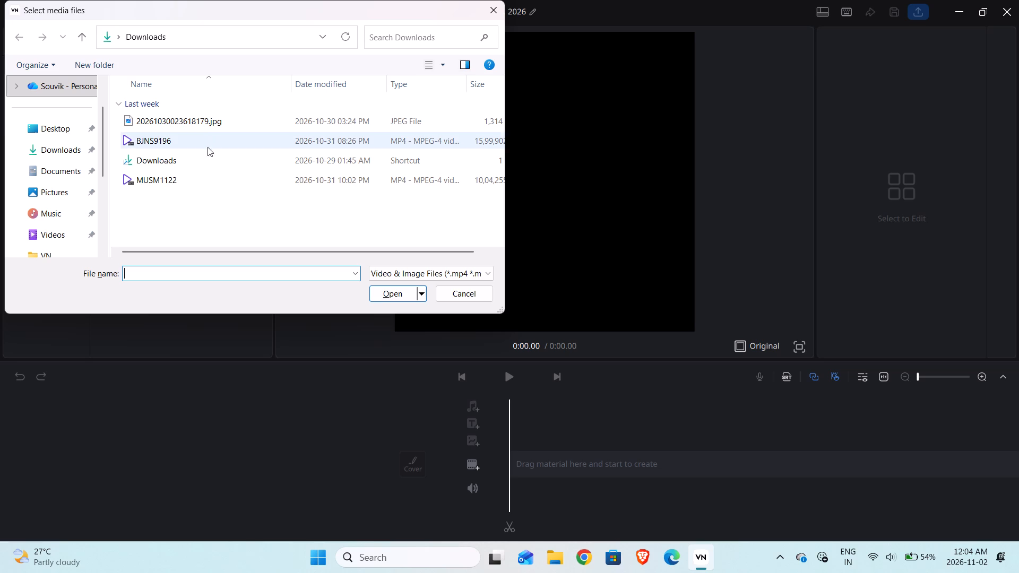
left_click(202, 138)
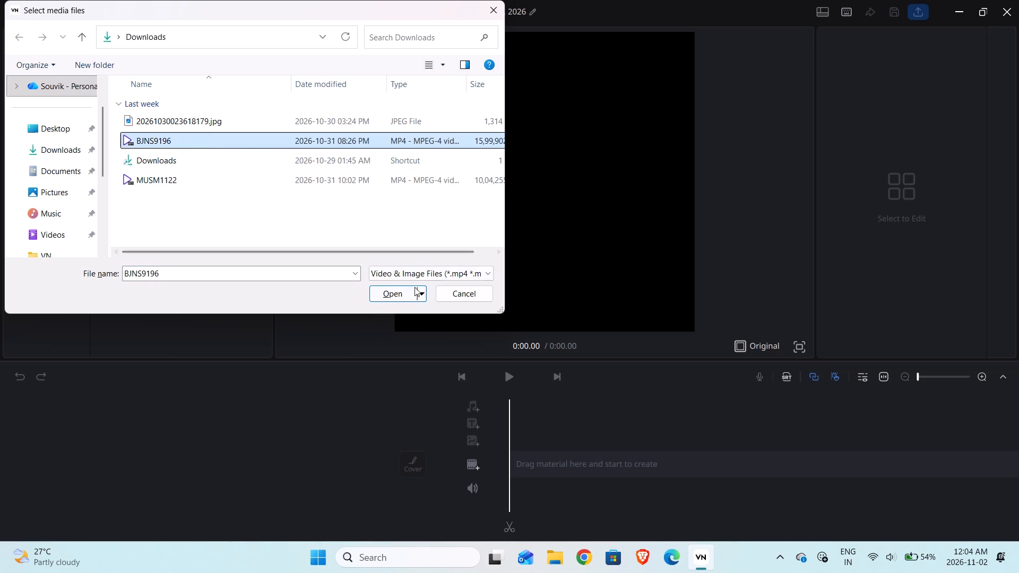
left_click(398, 292)
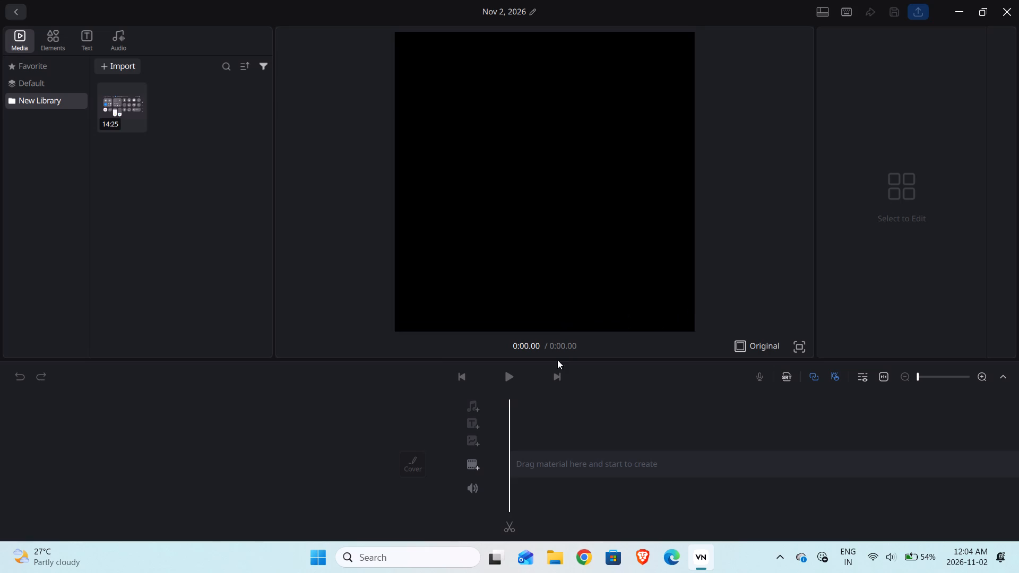
Place the imported 14:25 video at the start of the main video track.
left_click_drag(124, 111, 260, 246)
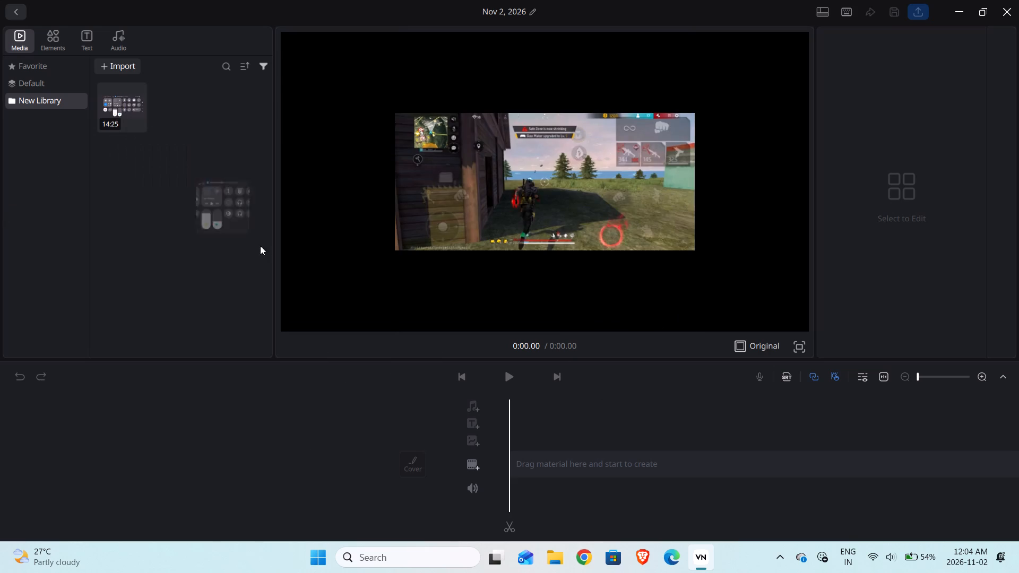
left_click_drag(260, 246, 569, 447)
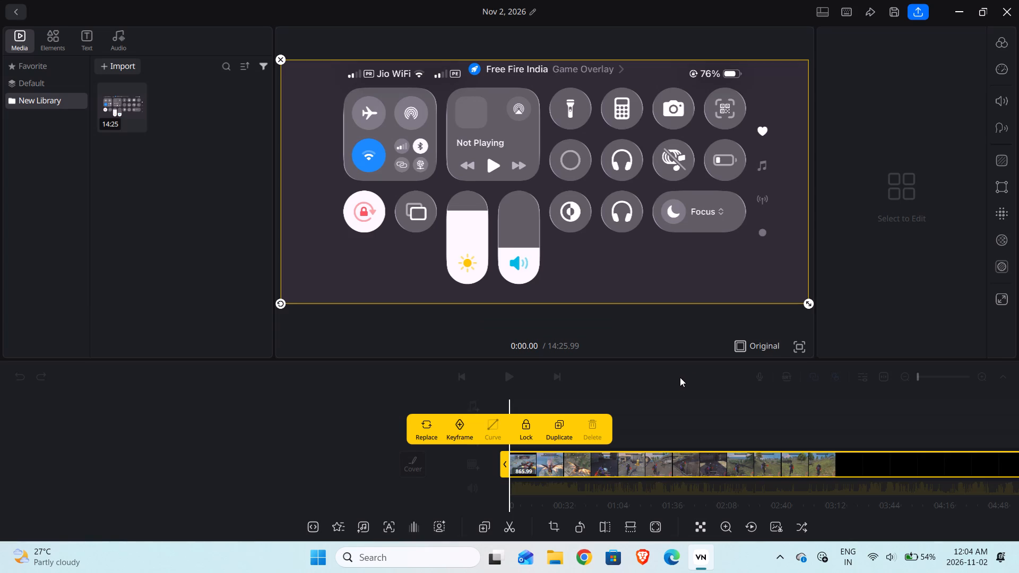
left_click(641, 398)
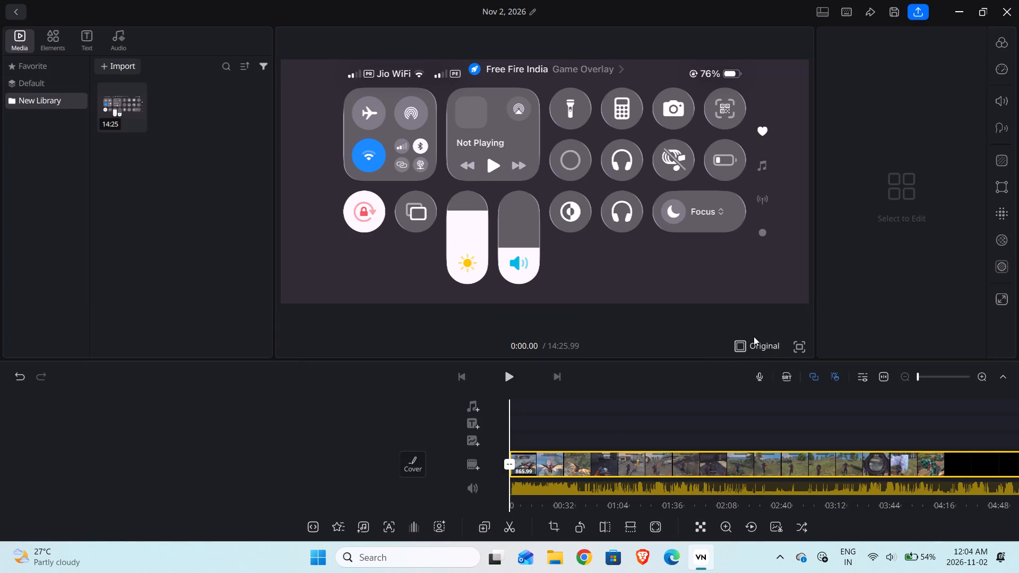
Set the project's aspect ratio to 16:9.
left_click(754, 345)
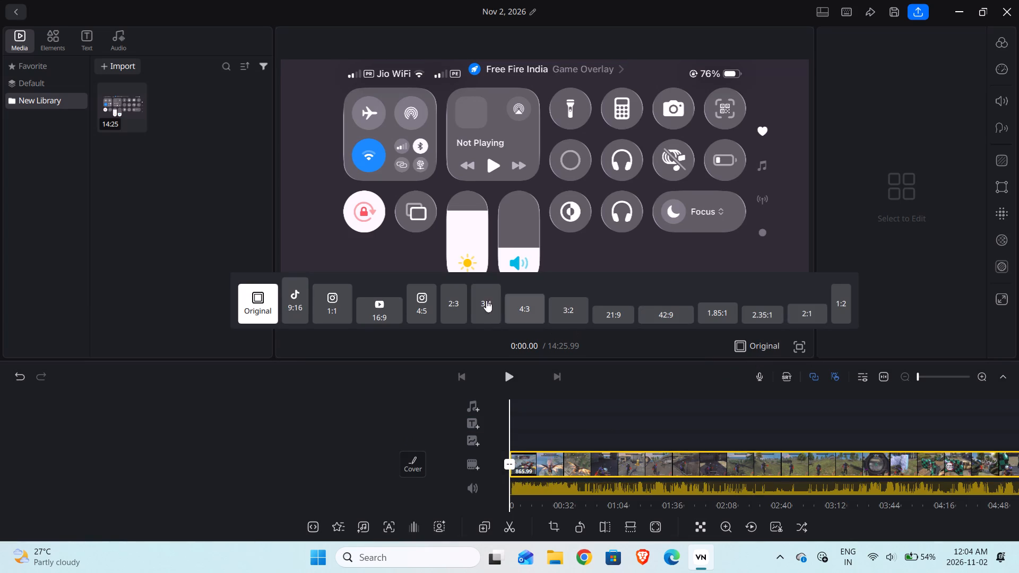
left_click(392, 305)
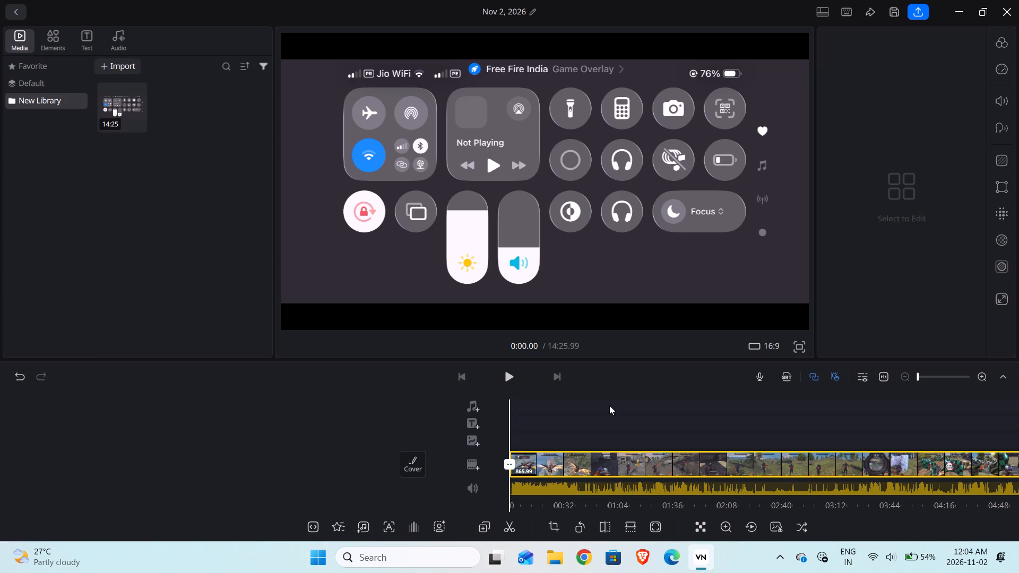
Split the gameplay clip at 0:38.13, just before the character lands, and delete the section before the cut.
scroll(609, 405, "left", 1)
scroll(551, 420, "up", 2, "ctrl")
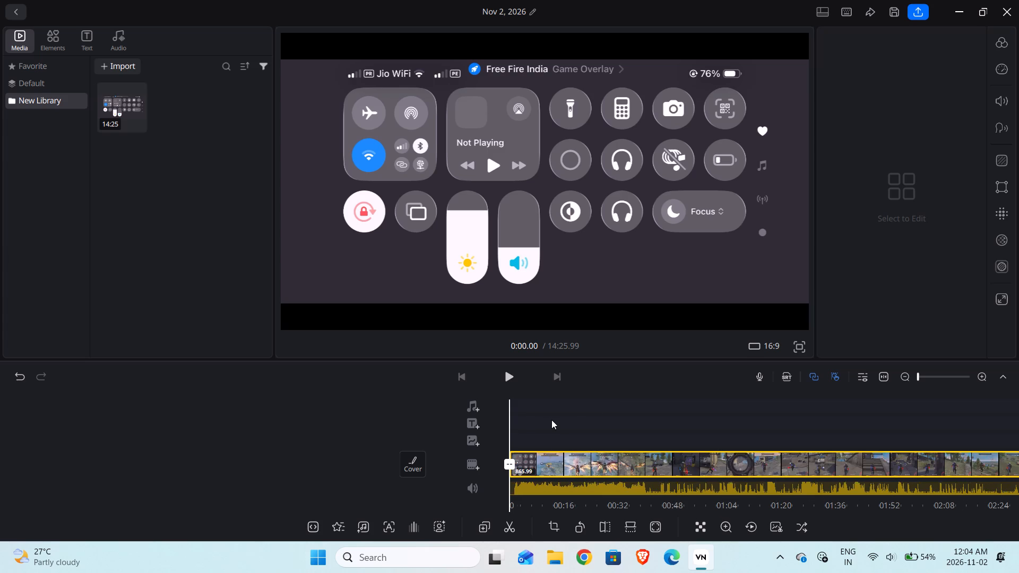
scroll(551, 420, "up", 3)
scroll(551, 420, "right", 1)
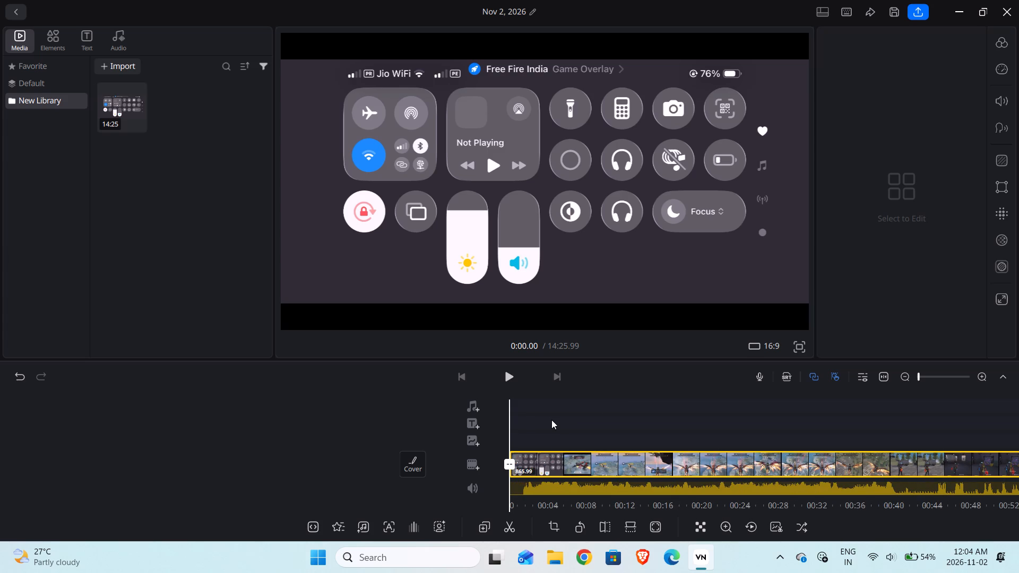
scroll(551, 420, "left", 1)
scroll(548, 420, "up", 3)
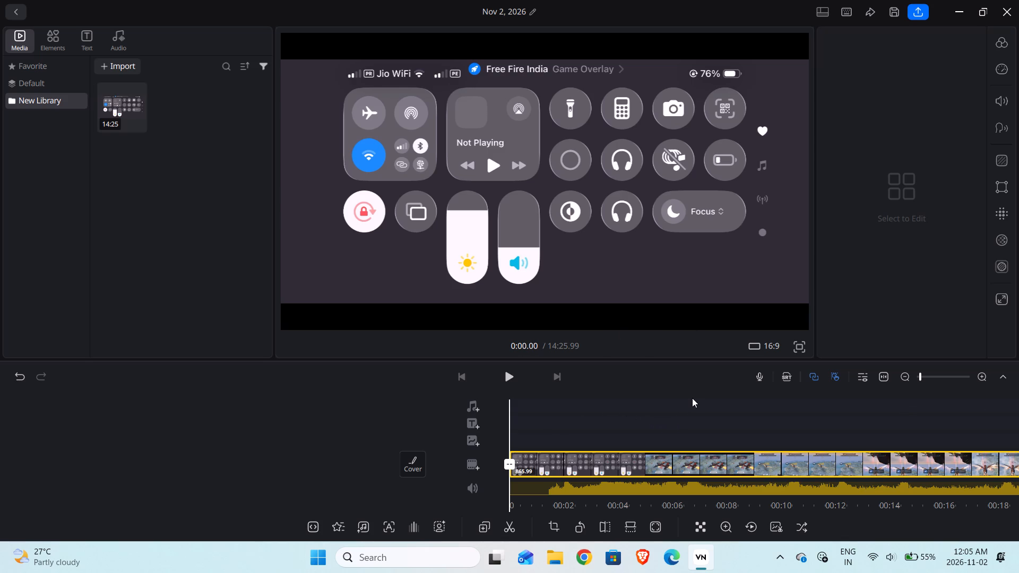
left_click_drag(717, 414, 707, 414)
left_click_drag(707, 414, 671, 422)
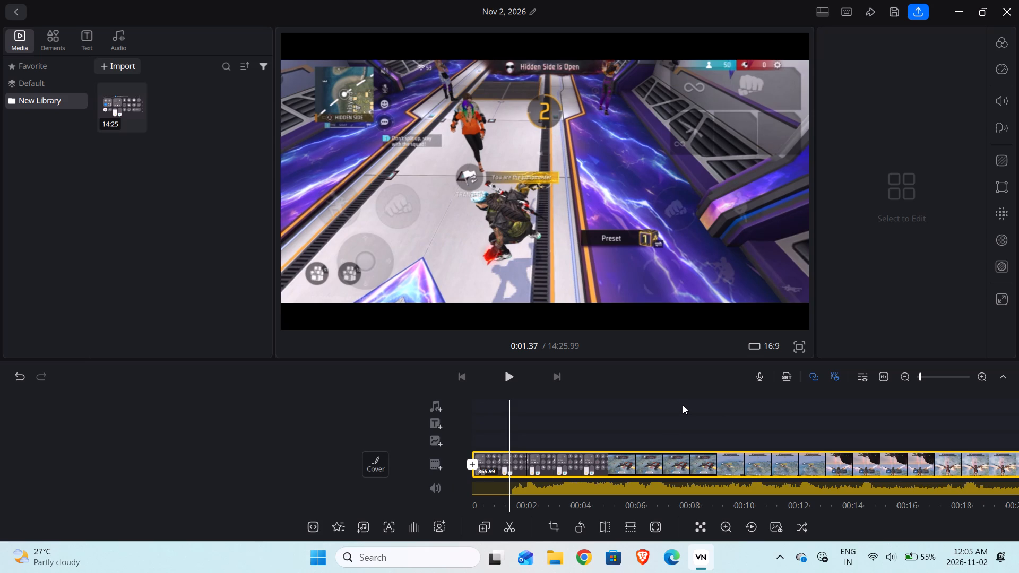
left_click_drag(677, 426, 664, 426)
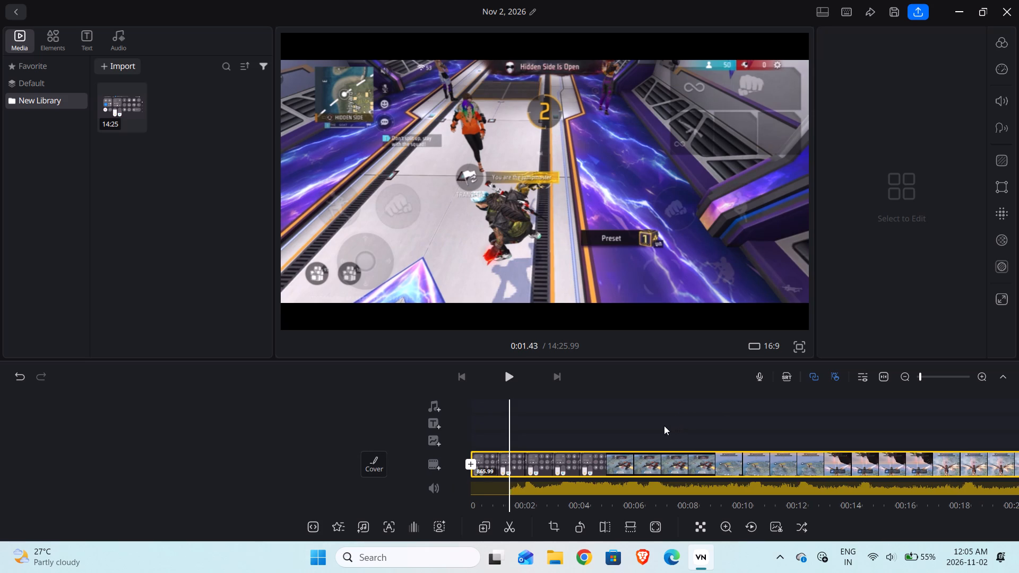
left_click_drag(664, 426, 554, 435)
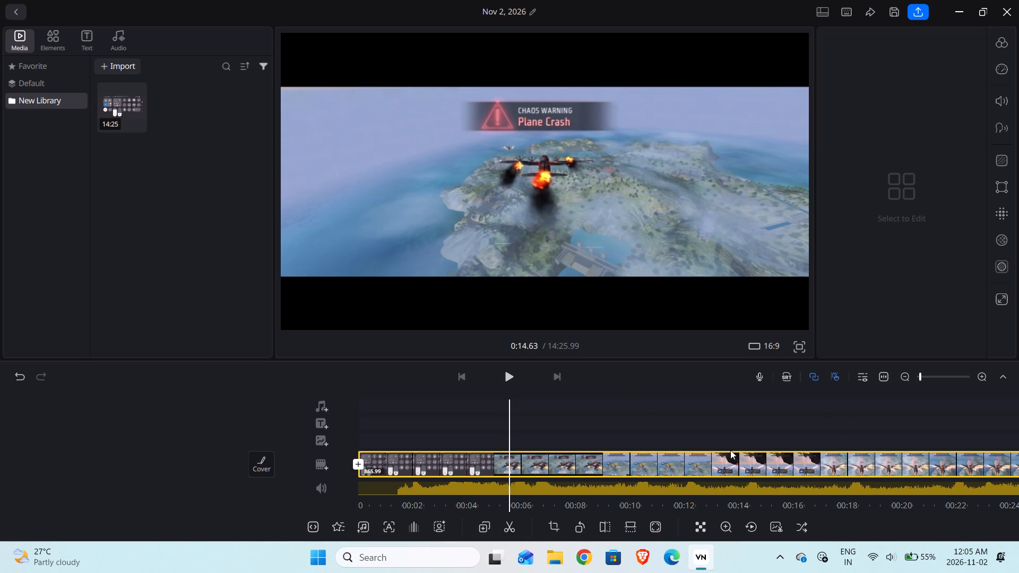
left_click_drag(712, 413, 608, 433)
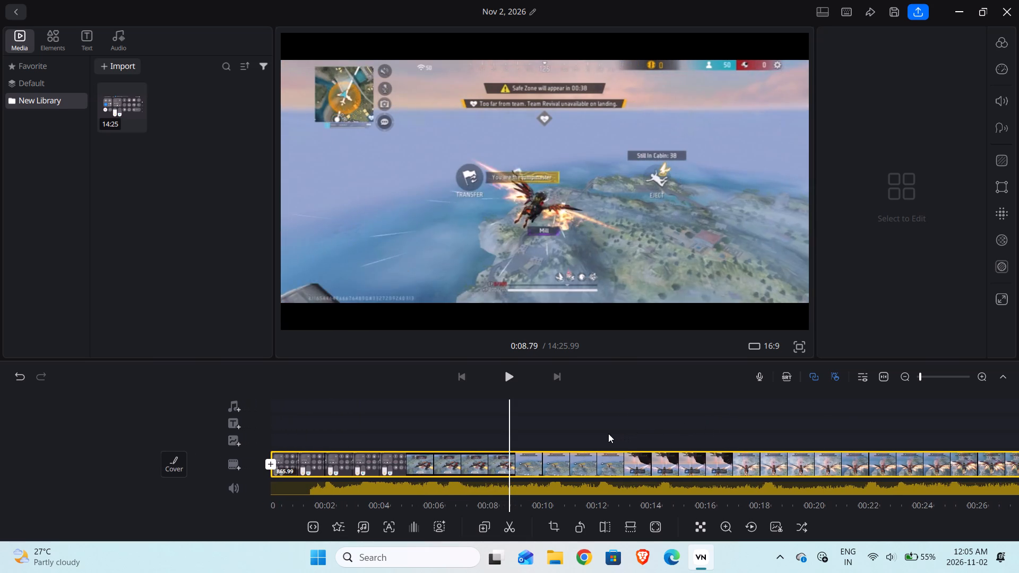
left_click_drag(608, 433, 602, 435)
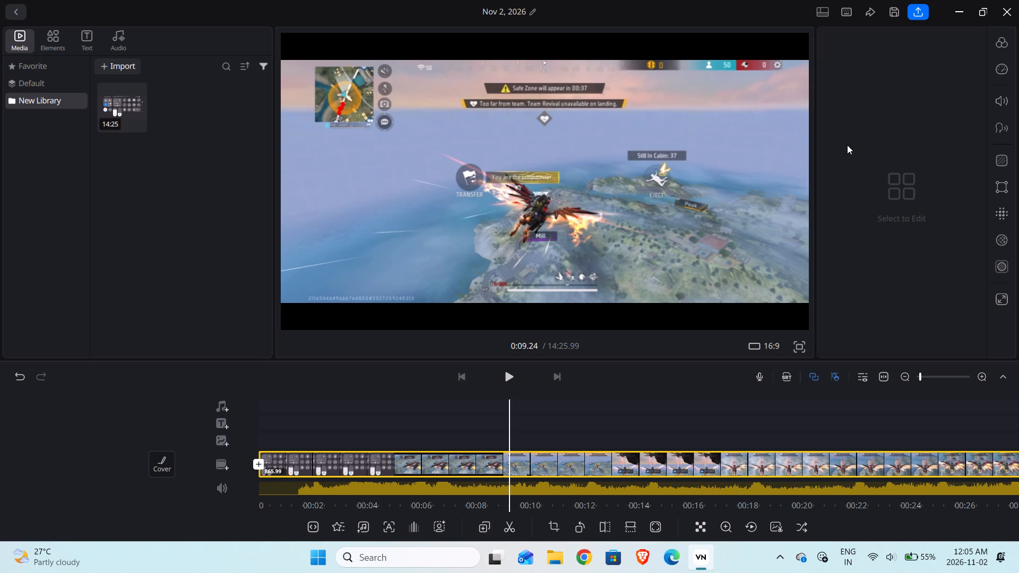
left_click(509, 375)
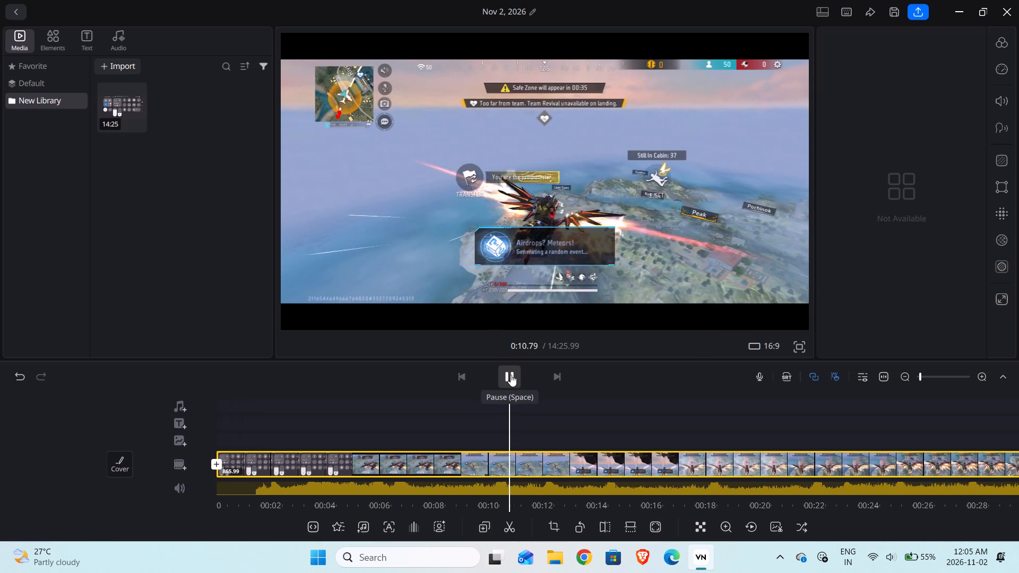
left_click(516, 377)
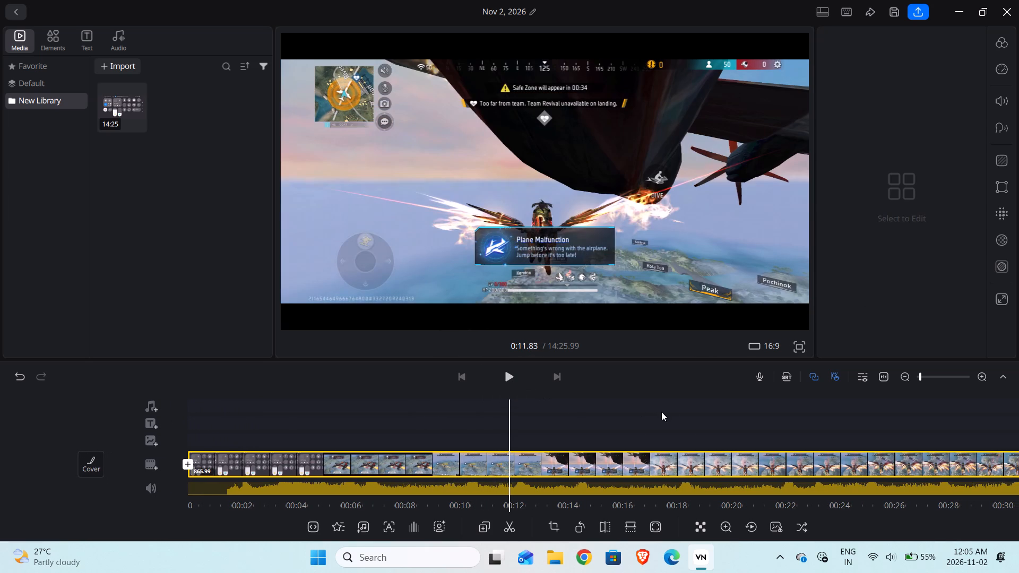
left_click_drag(658, 413, 563, 410)
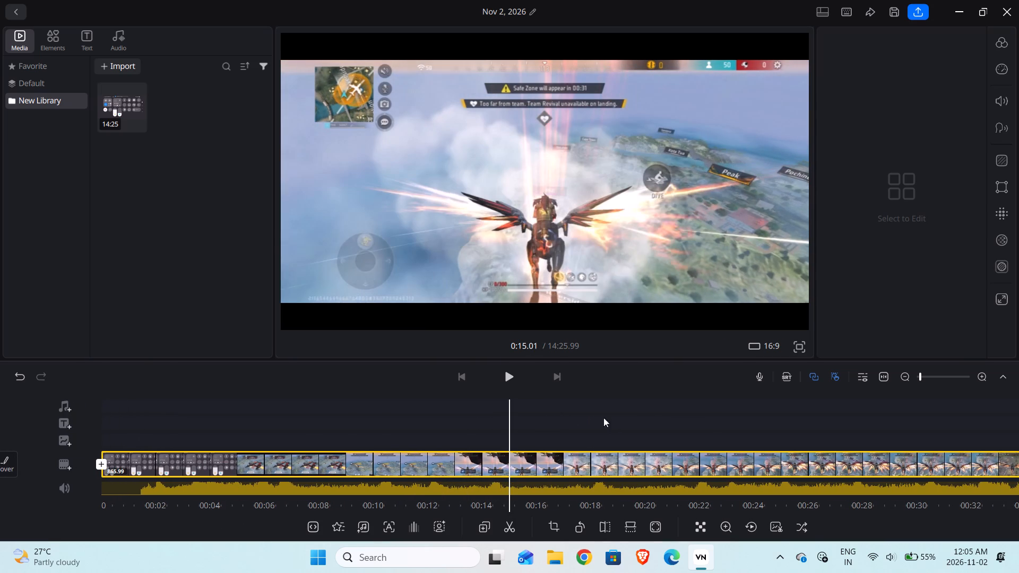
left_click_drag(686, 421, 546, 420)
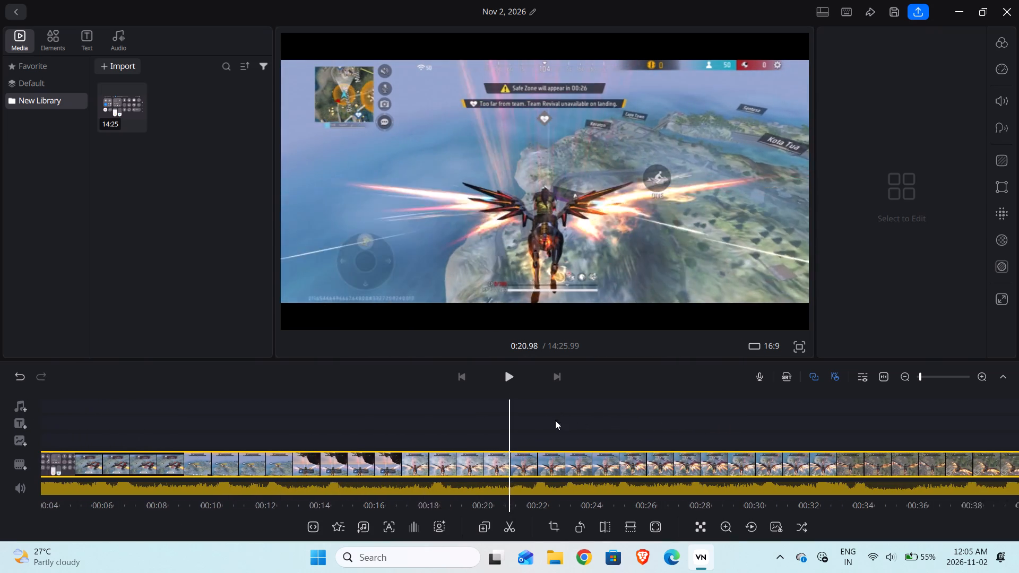
left_click_drag(631, 423, 555, 431)
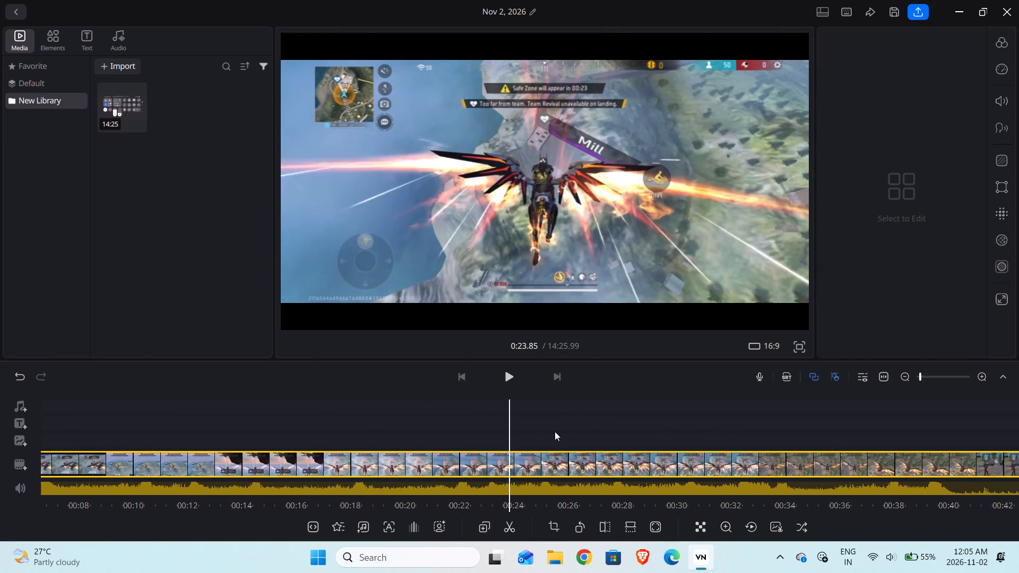
left_click_drag(555, 431, 504, 442)
left_click_drag(711, 421, 645, 421)
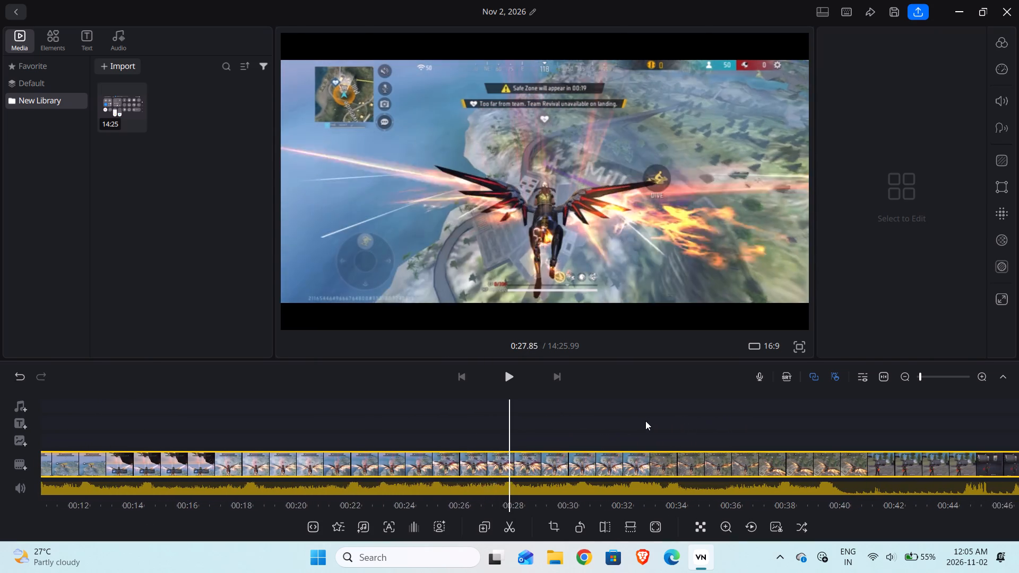
left_click_drag(645, 421, 516, 430)
left_click_drag(739, 438, 668, 433)
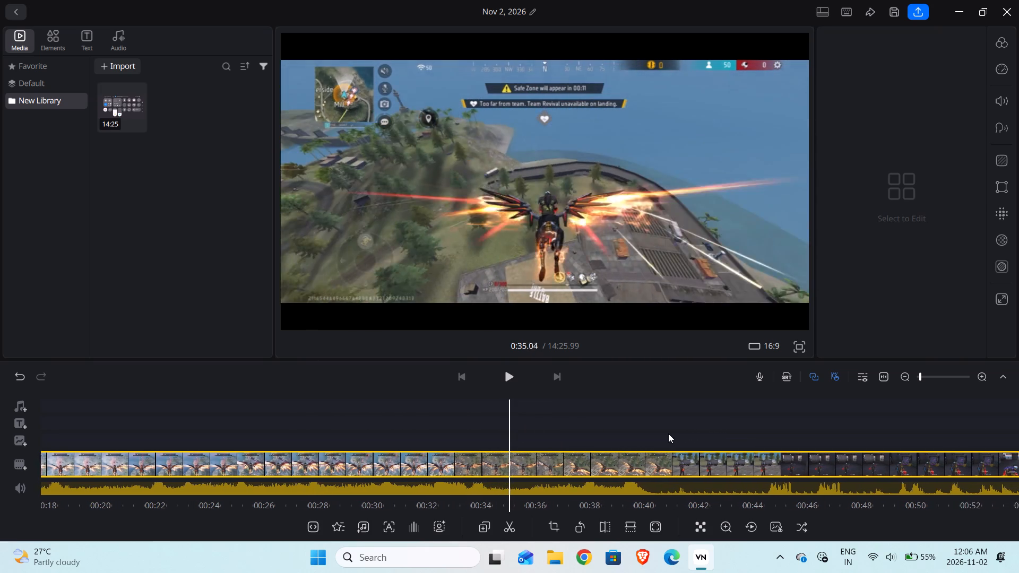
left_click_drag(668, 433, 603, 442)
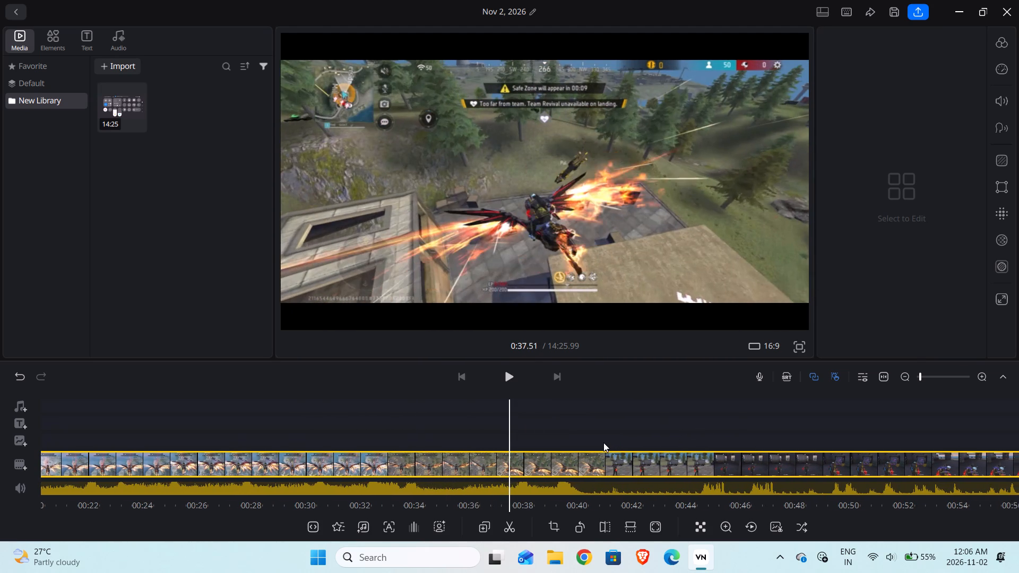
left_click_drag(603, 442, 581, 447)
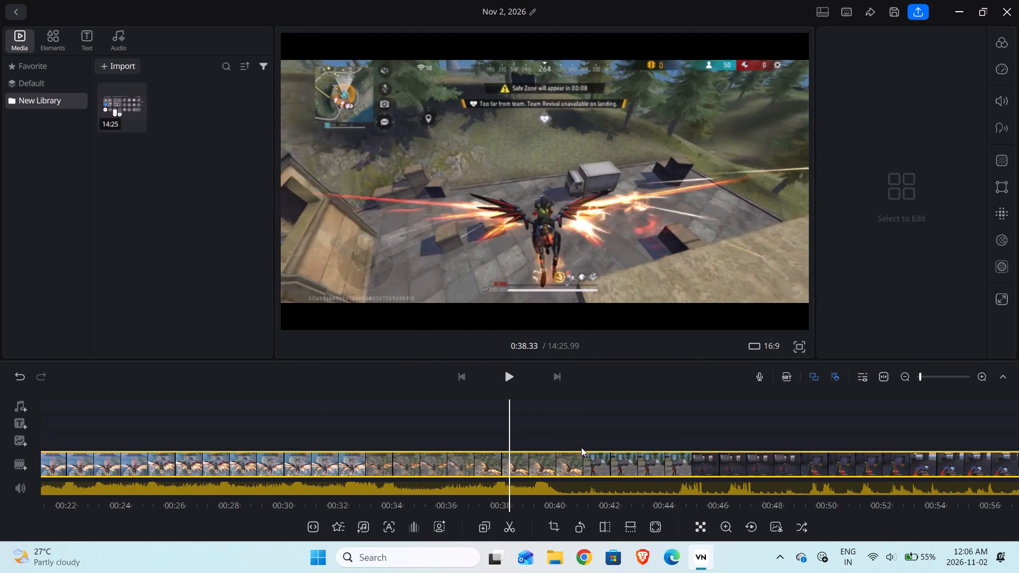
left_click_drag(581, 447, 577, 448)
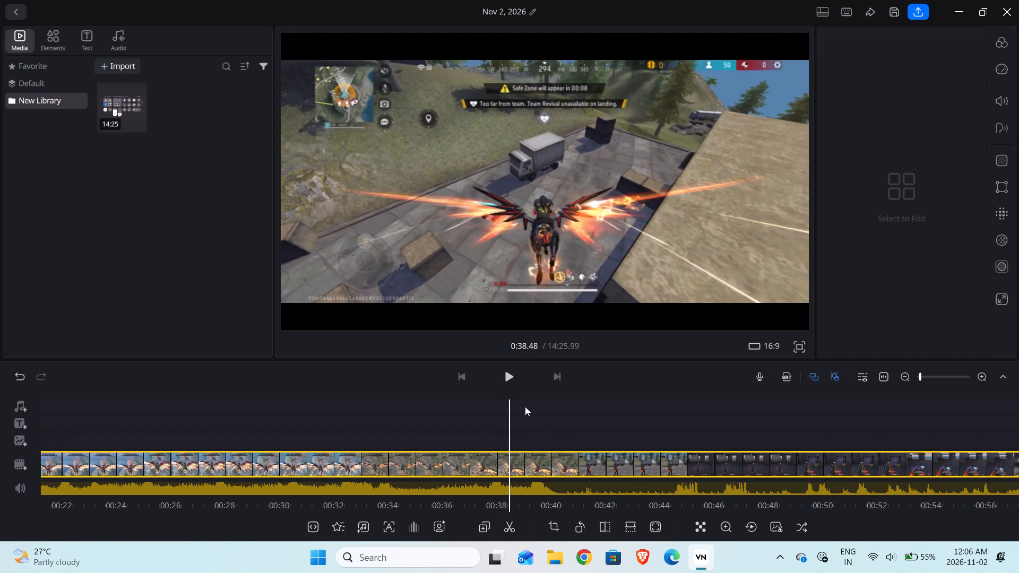
left_click(509, 381)
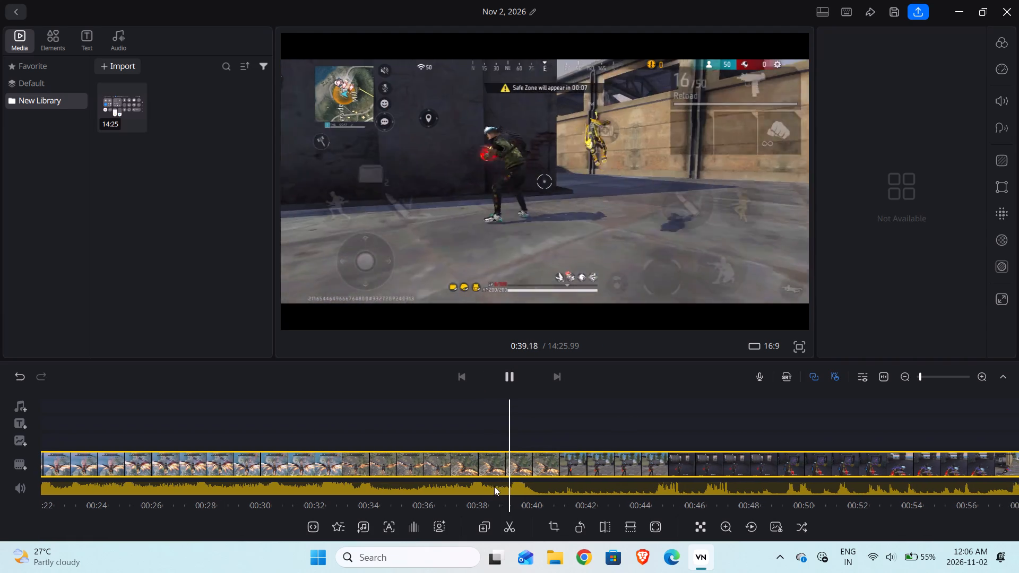
left_click_drag(510, 450, 530, 463)
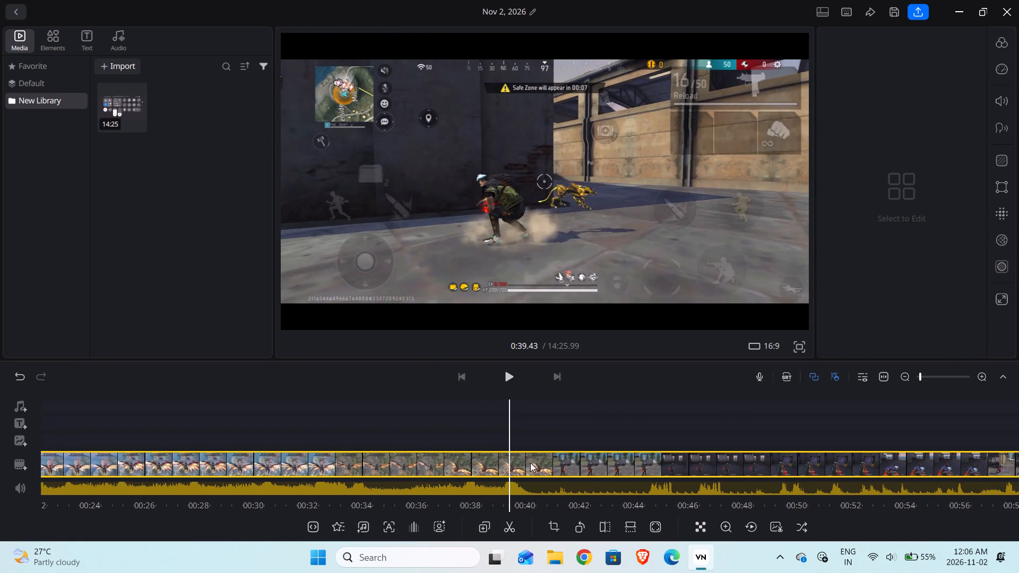
left_click_drag(530, 463, 560, 468)
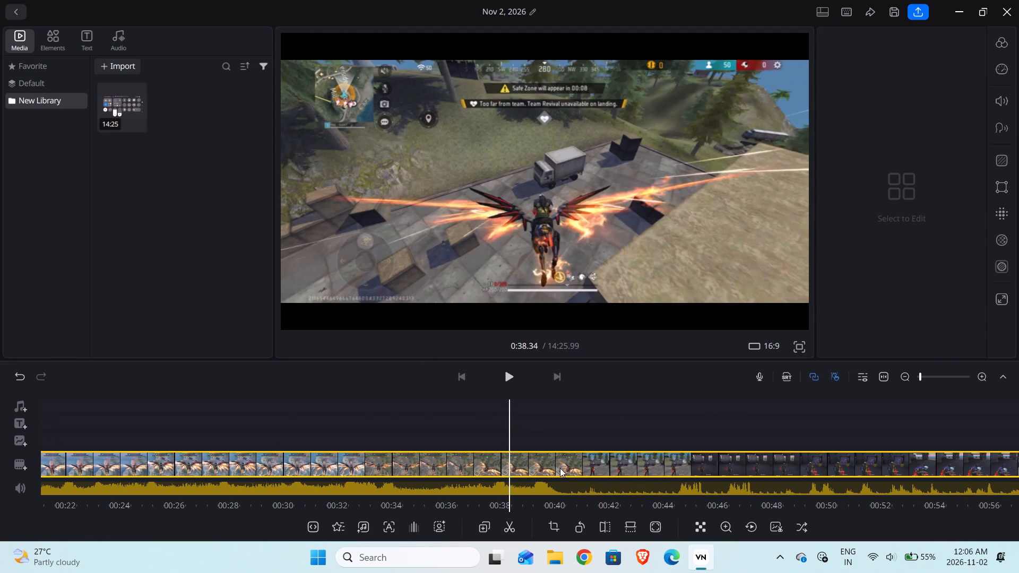
left_click_drag(560, 468, 566, 470)
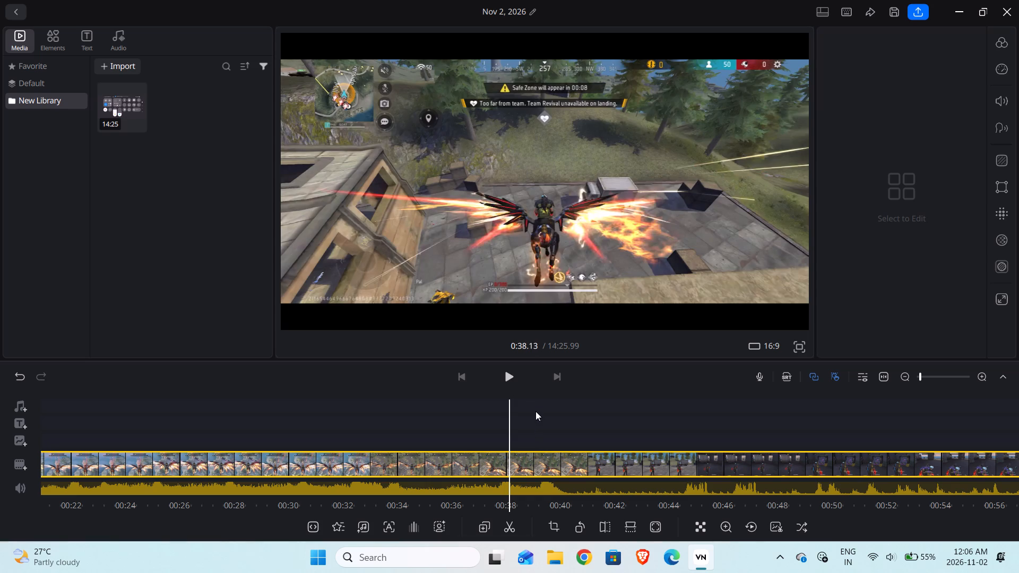
left_click(511, 527)
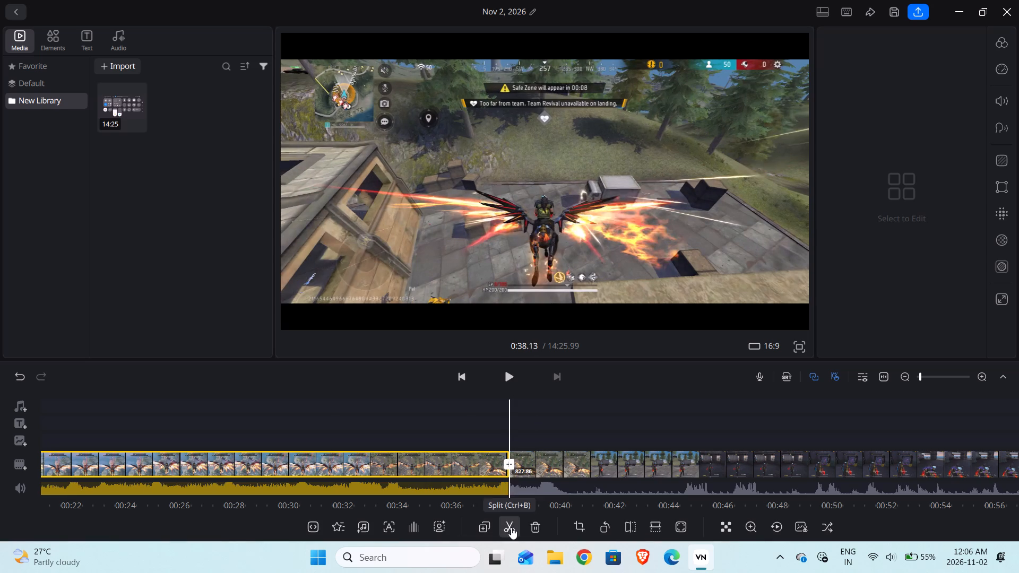
left_click(534, 522)
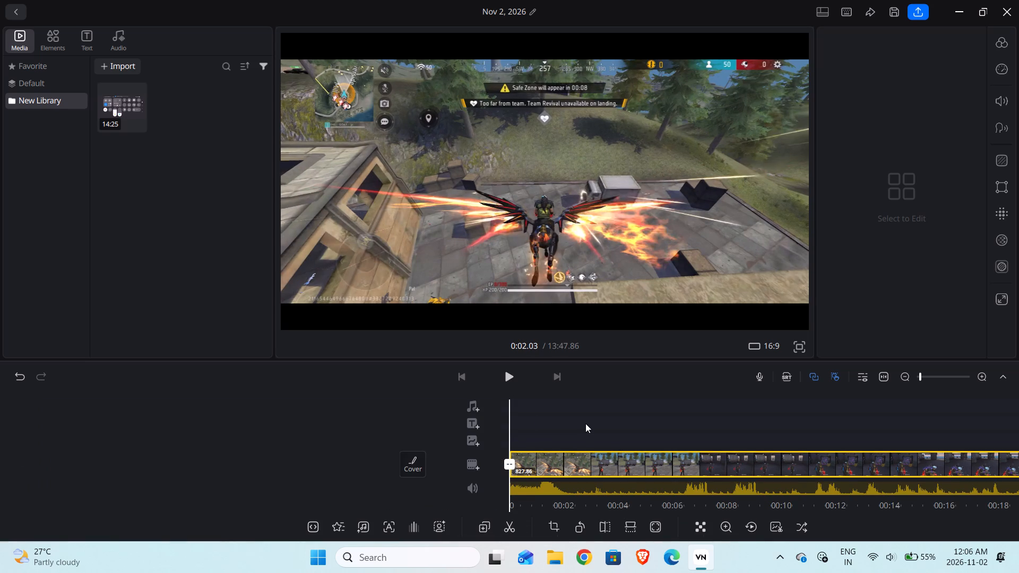
Play and scrub through the first 20 seconds of the gameplay to examine the landing and looting for a section to cut.
left_click(511, 382)
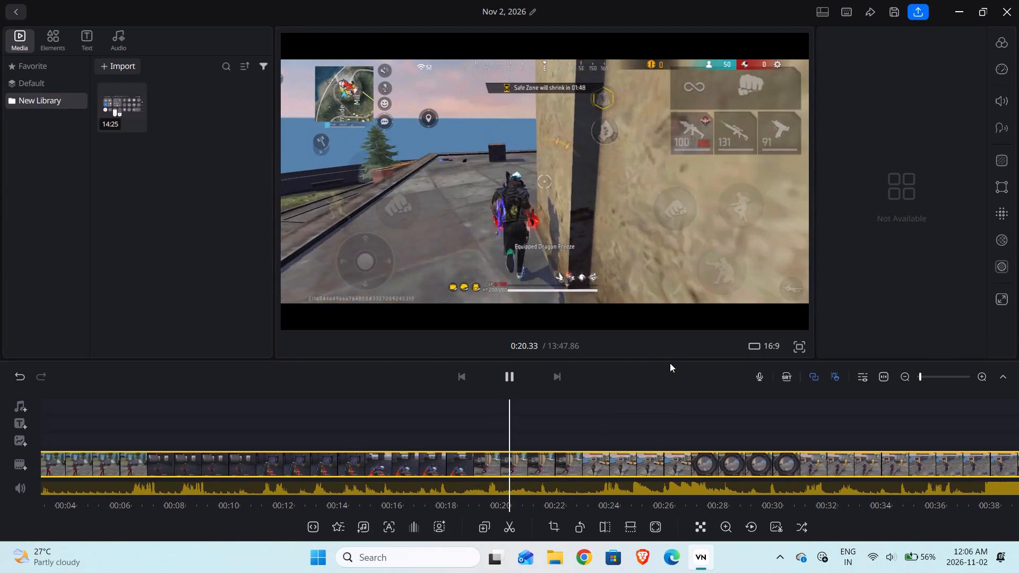
left_click_drag(437, 433, 528, 429)
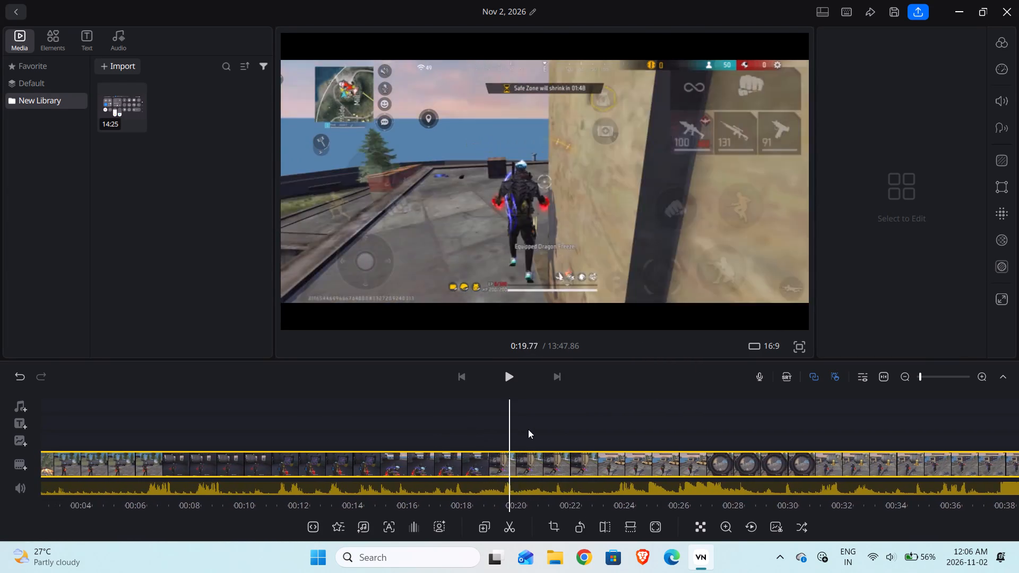
left_click_drag(528, 429, 792, 473)
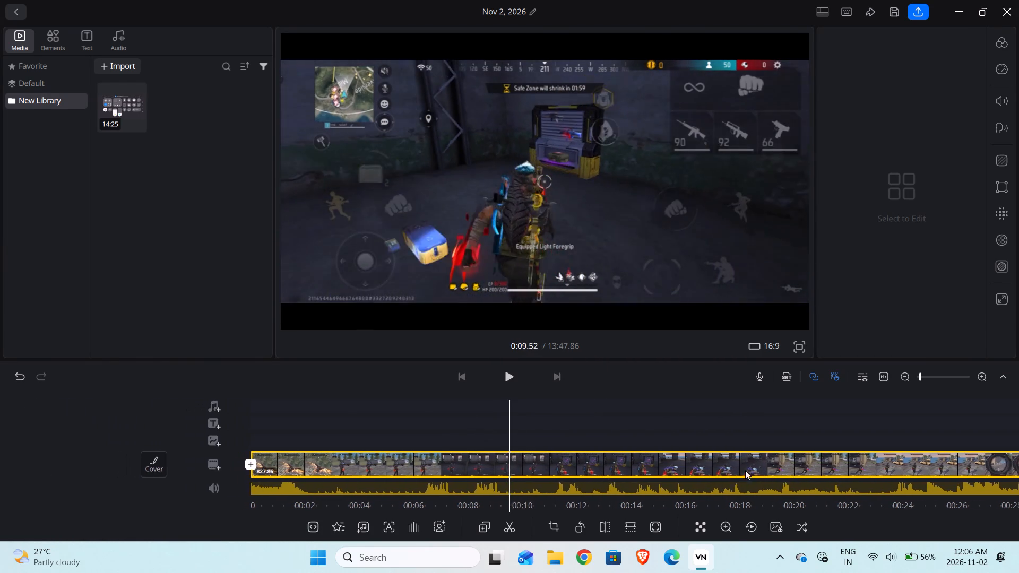
left_click_drag(422, 428, 634, 462)
left_click(510, 380)
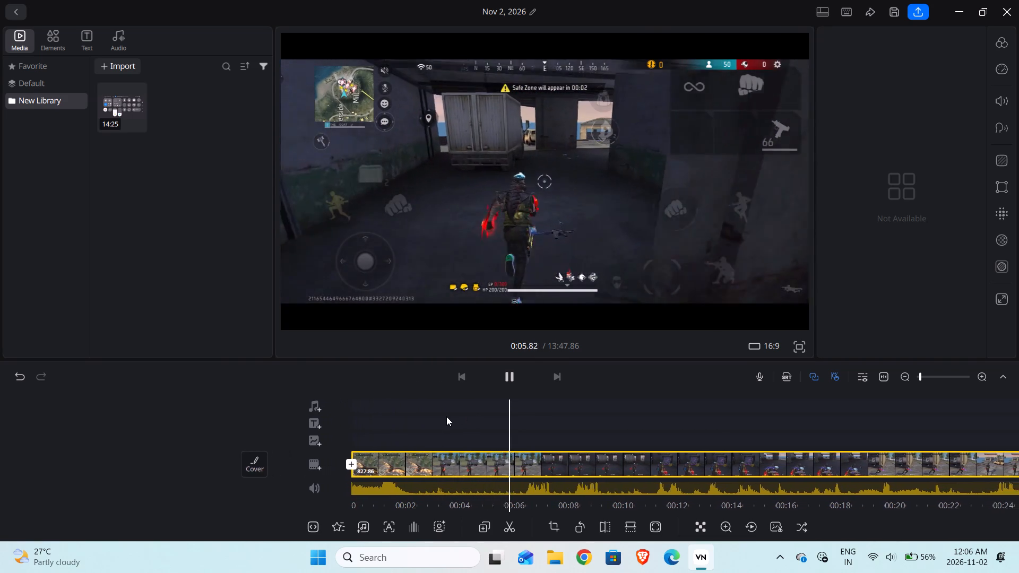
left_click_drag(446, 416, 635, 432)
left_click(512, 374)
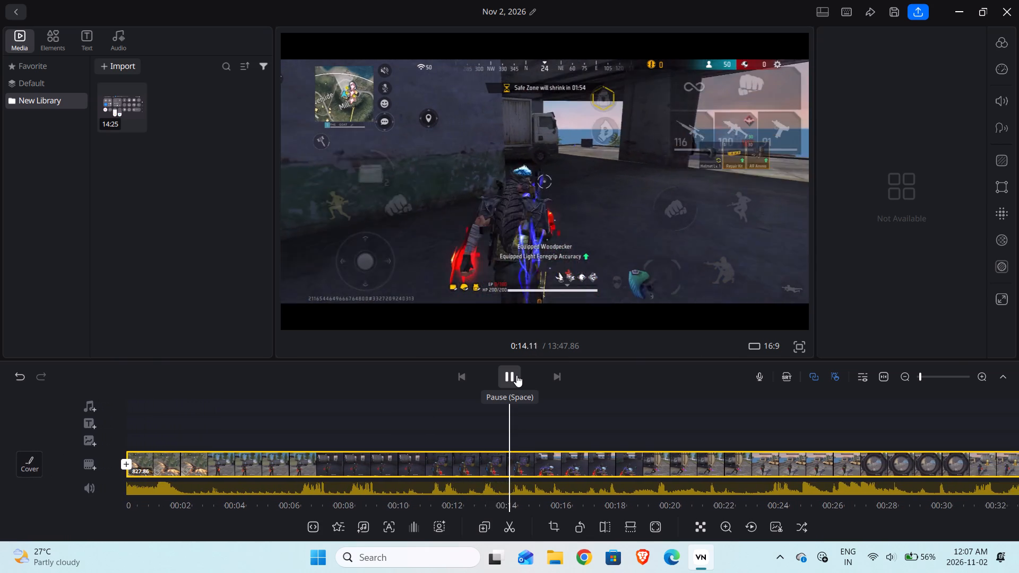
left_click(516, 375)
left_click_drag(471, 414, 499, 416)
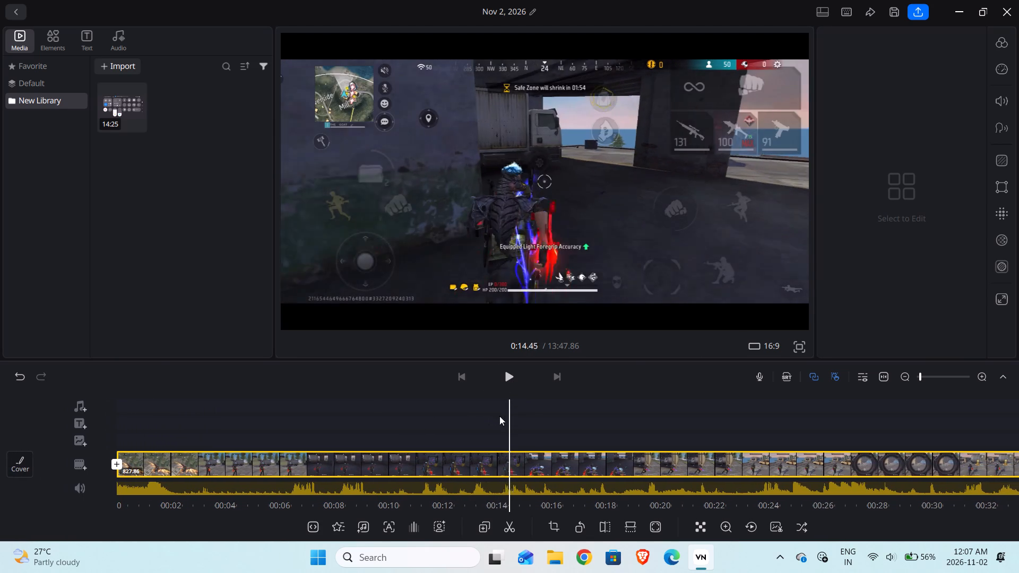
left_click_drag(499, 416, 523, 406)
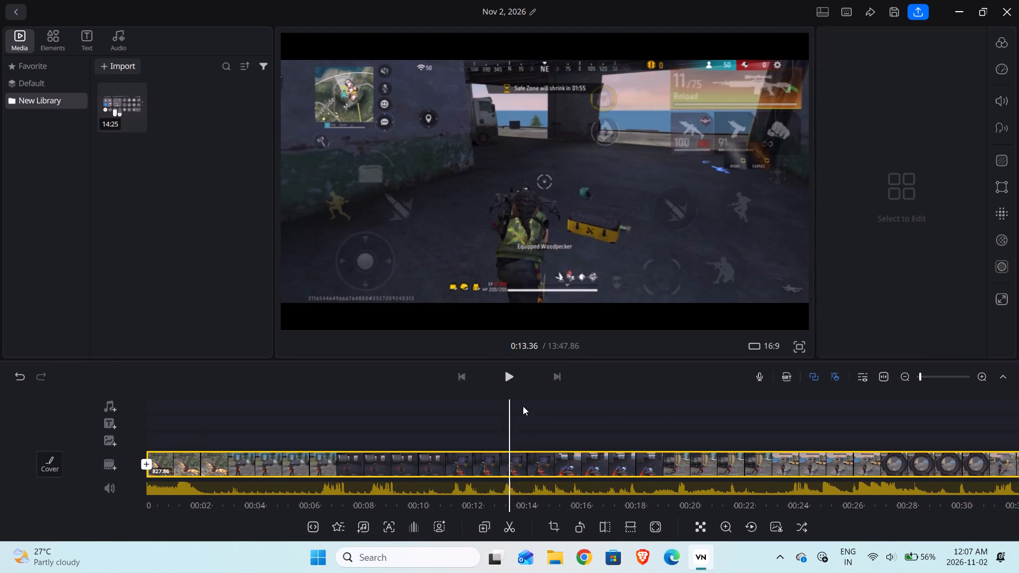
left_click_drag(523, 406, 801, 499)
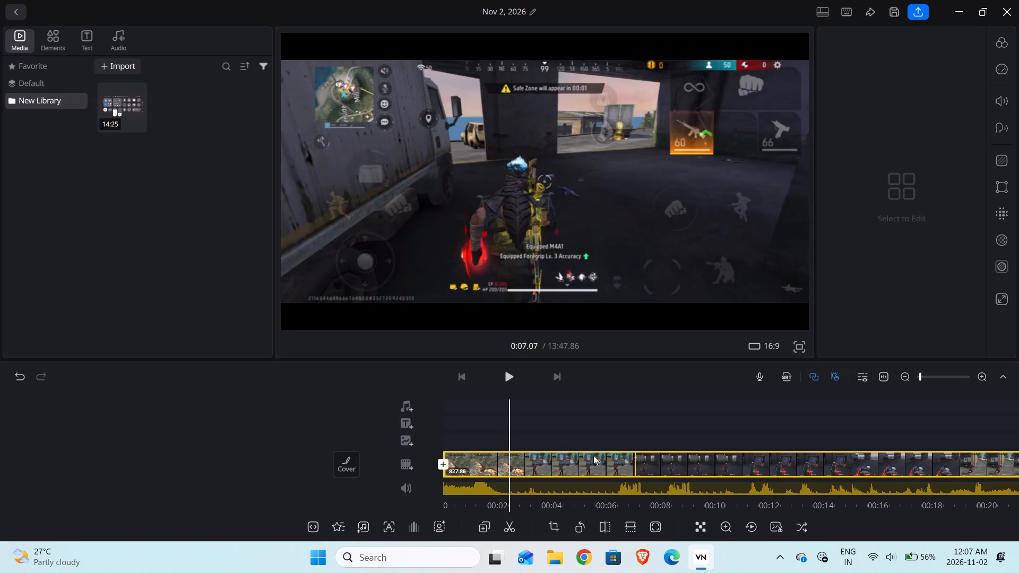
left_click_drag(549, 436, 703, 472)
Split the gameplay clip at 0:07.36, just after the character picks up the M4A1 inside the building.
left_click(511, 376)
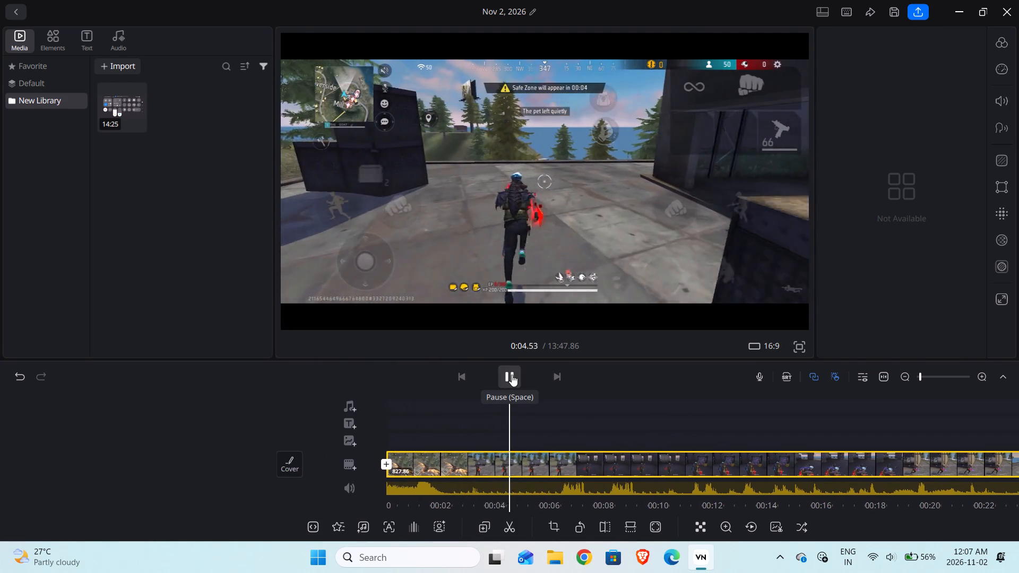
left_click(512, 375)
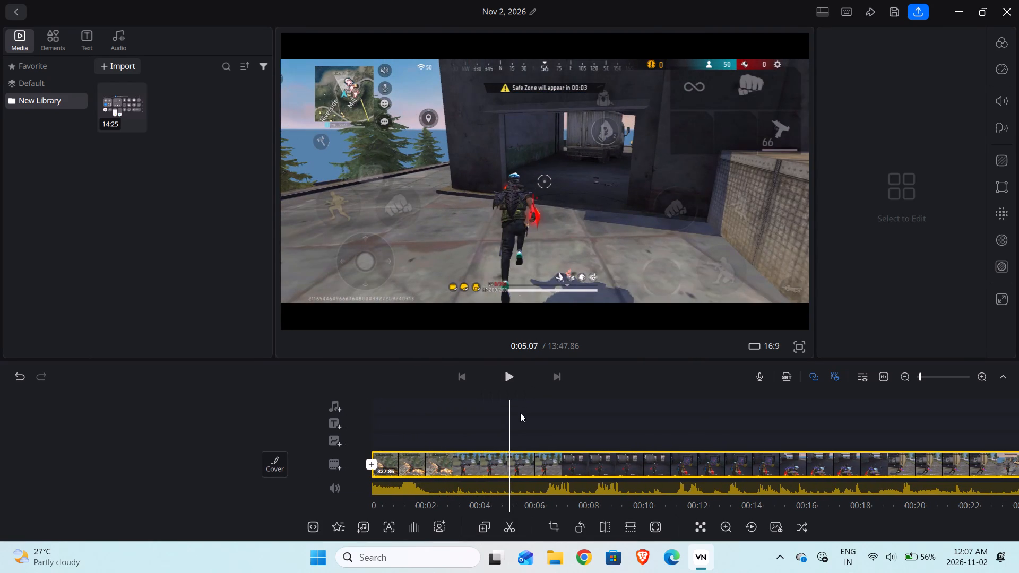
left_click(502, 377)
left_click(502, 377)
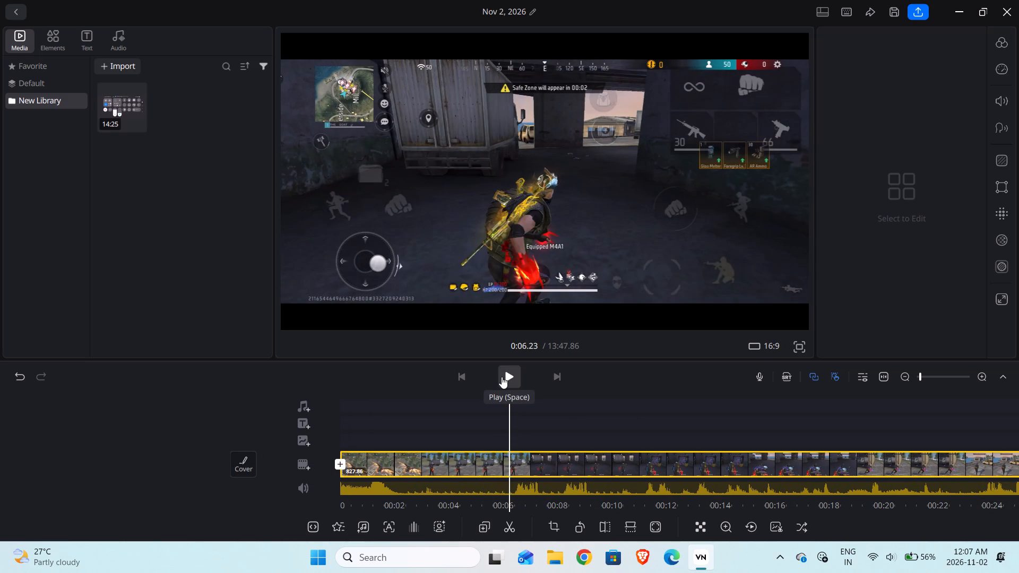
left_click(502, 377)
left_click(502, 377)
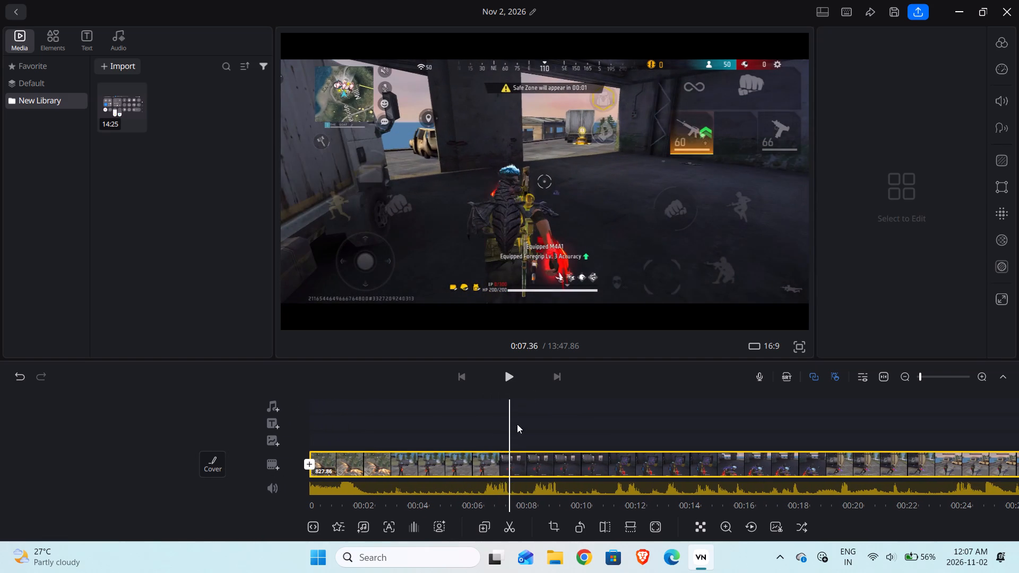
left_click(507, 523)
Split the clip again at 0:22.83, near the rusty car, and delete the looting section between the two cuts.
left_click_drag(567, 421, 559, 420)
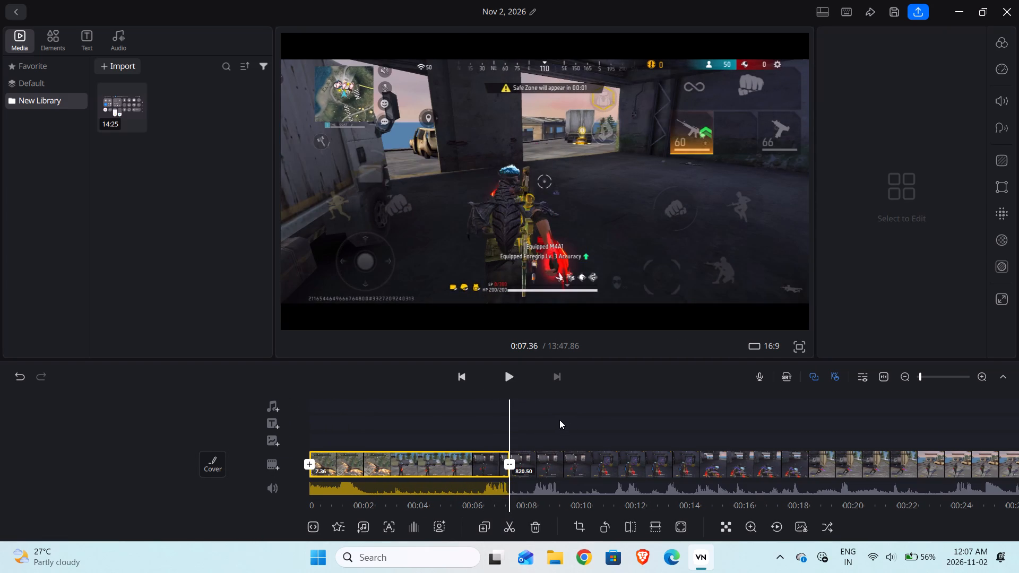
left_click_drag(559, 420, 455, 422)
left_click_drag(631, 418, 497, 426)
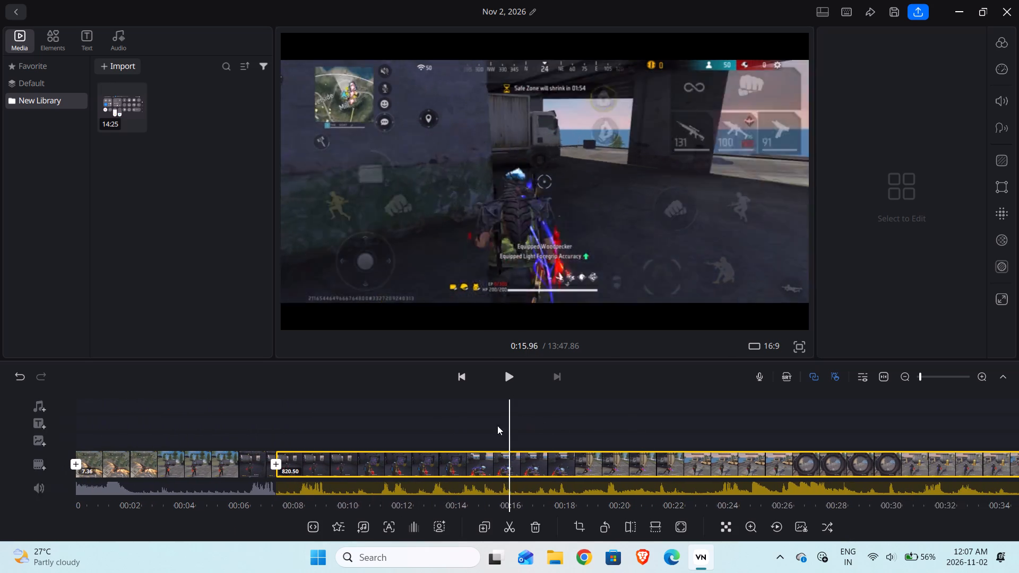
left_click_drag(497, 426, 478, 424)
left_click_drag(593, 430, 474, 428)
left_click_drag(587, 417, 491, 420)
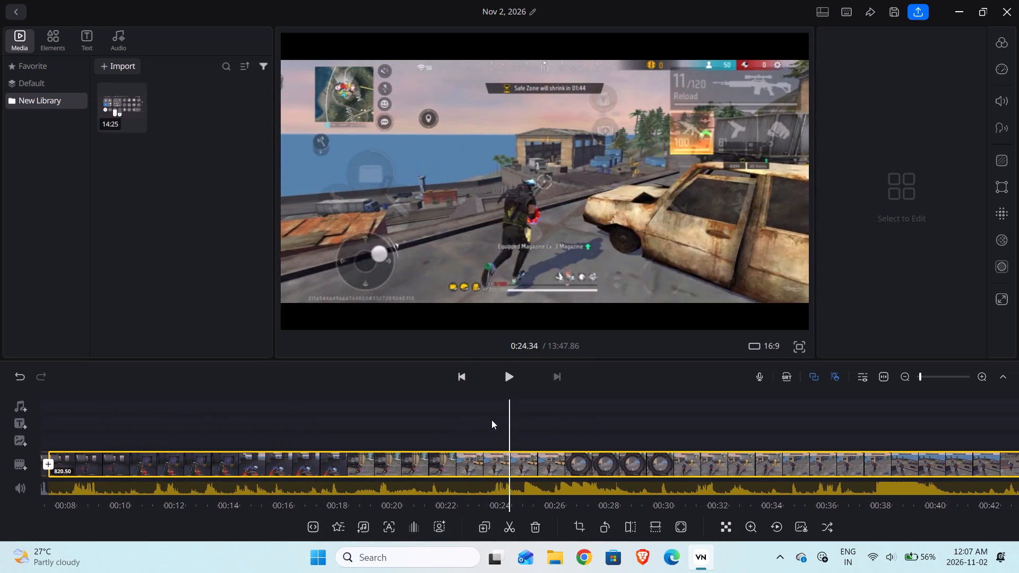
left_click_drag(491, 420, 479, 427)
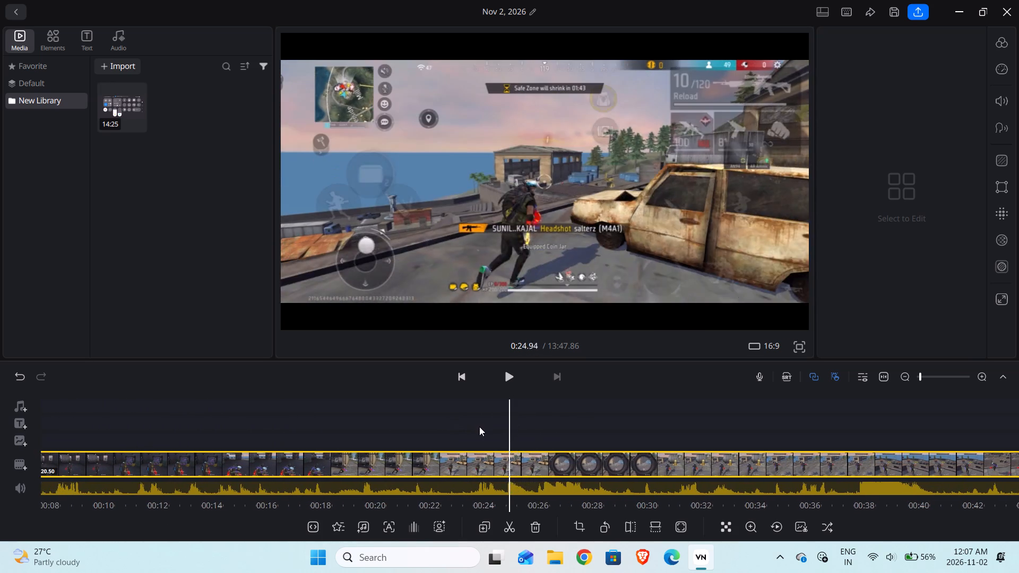
left_click_drag(479, 427, 529, 433)
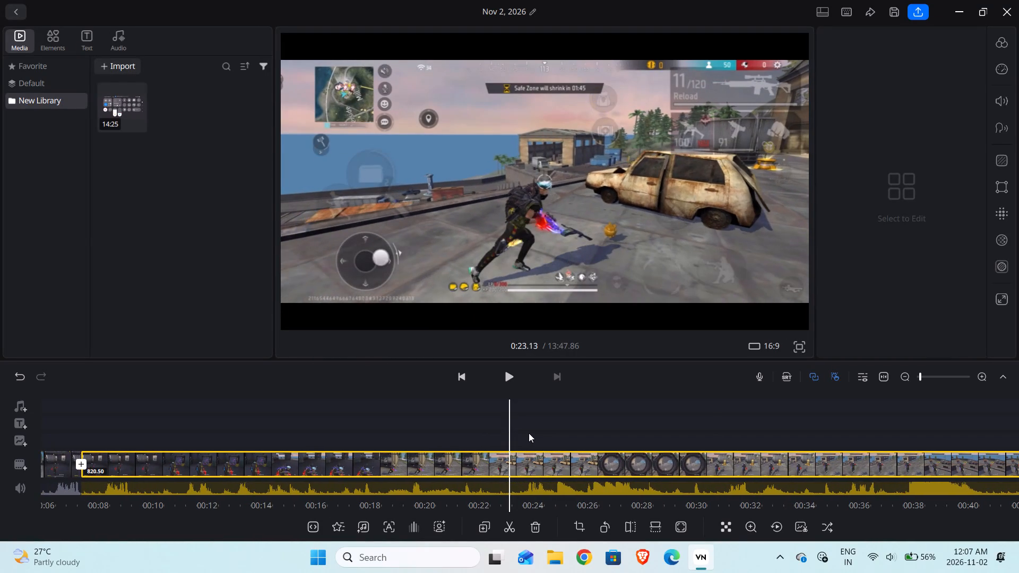
left_click_drag(529, 433, 537, 435)
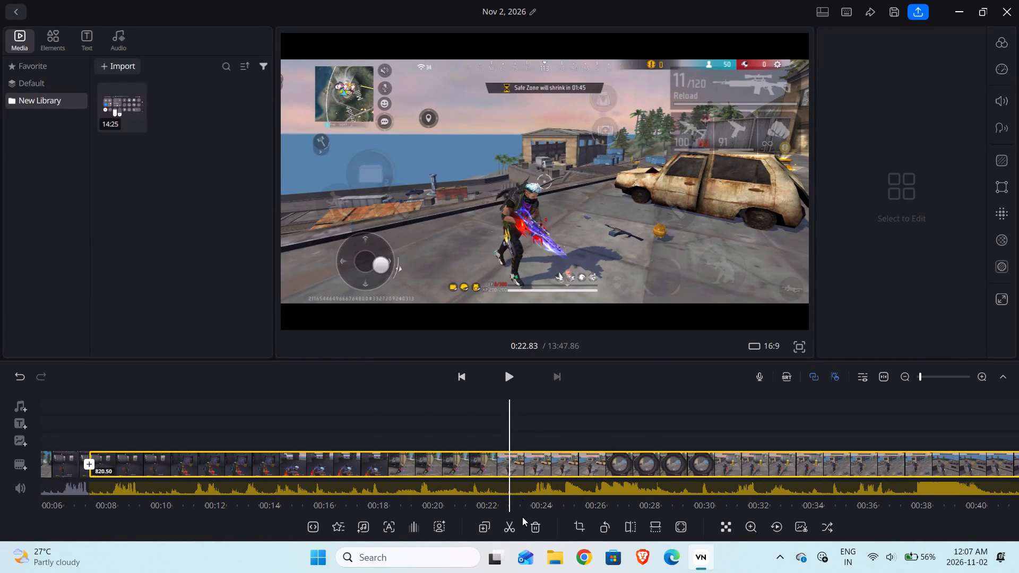
left_click(517, 519)
left_click(538, 527)
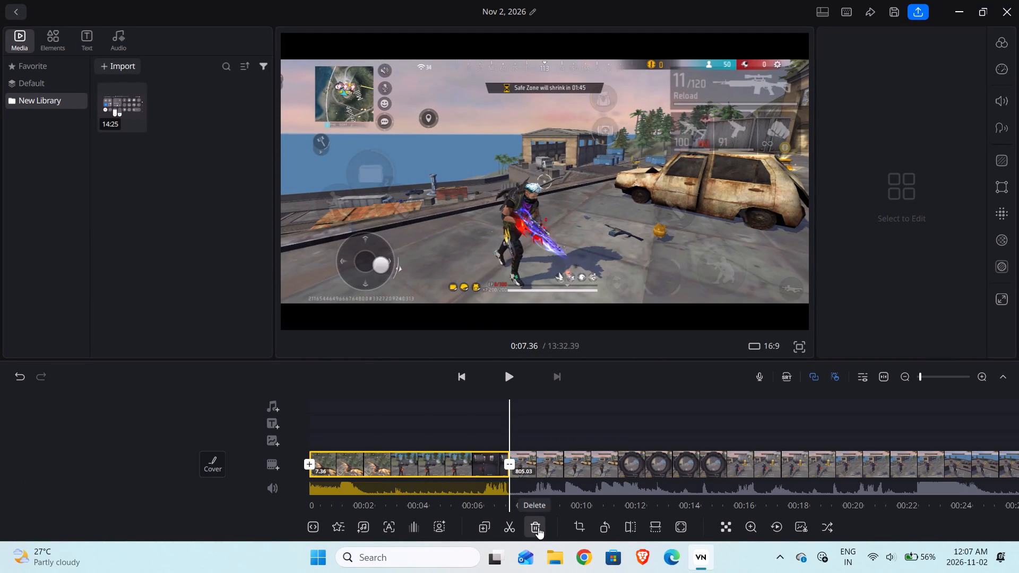
Play through the gameplay after the removed section and split the clip at 0:56.75, as the character passes the open warehouse.
left_click_drag(490, 426, 640, 447)
left_click(515, 379)
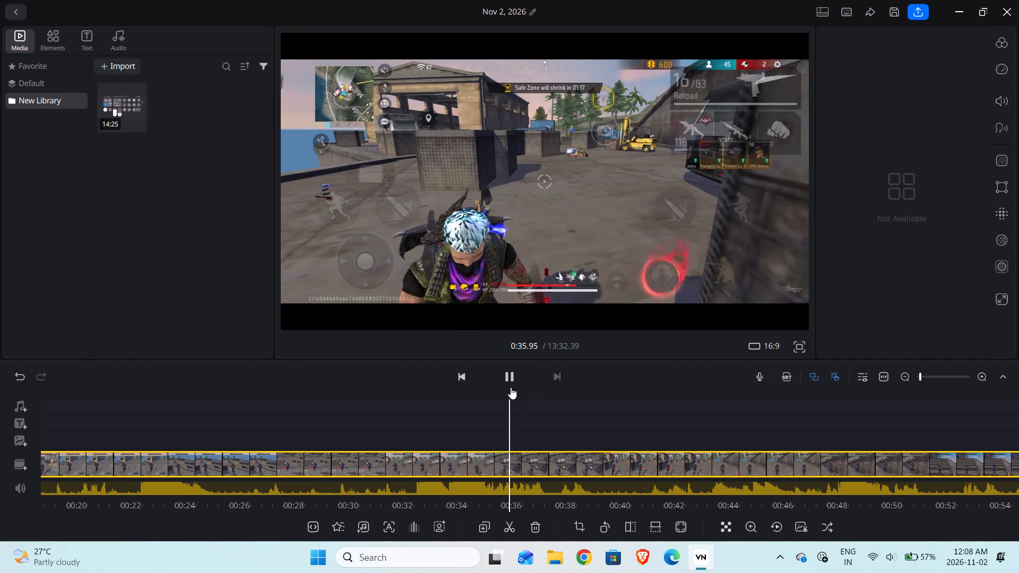
left_click(506, 373)
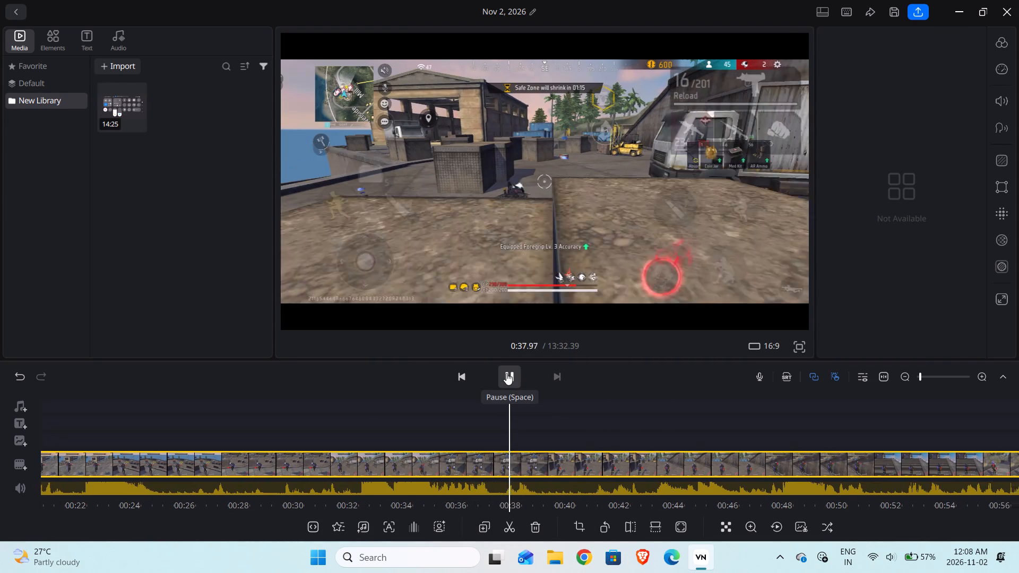
left_click_drag(512, 414, 588, 425)
left_click_drag(504, 429, 556, 440)
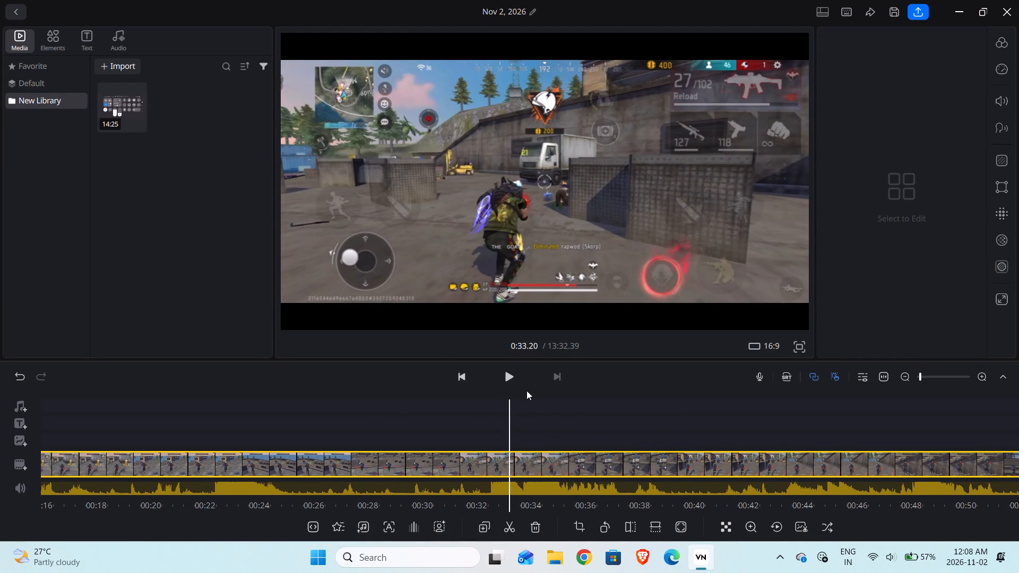
left_click(512, 378)
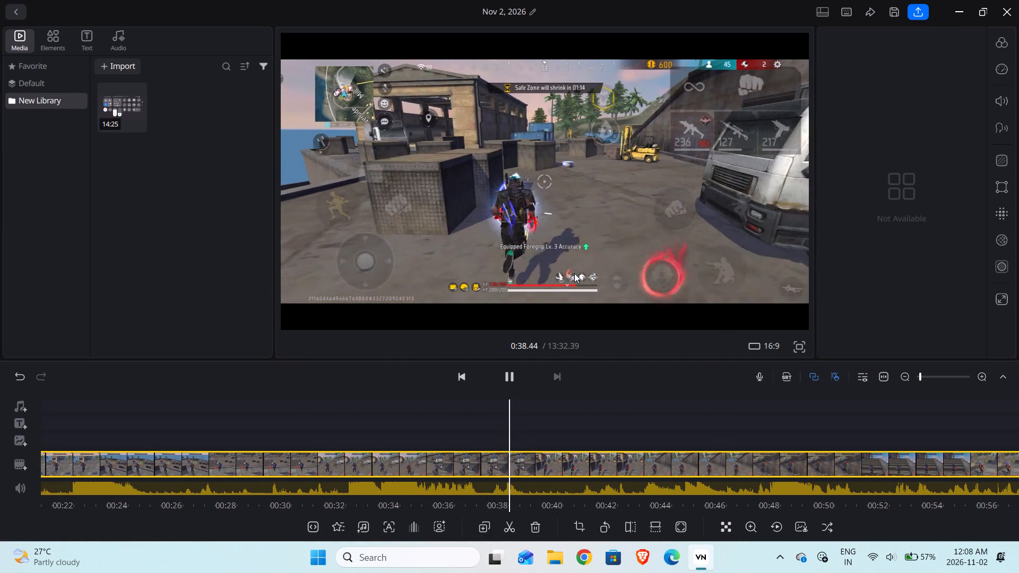
left_click_drag(480, 386, 519, 398)
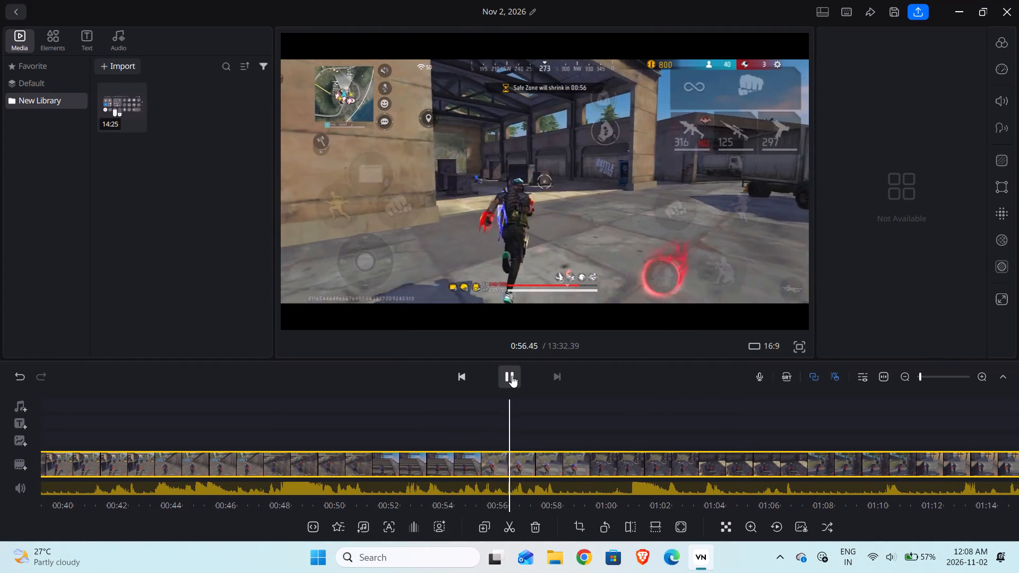
left_click(512, 376)
left_click_drag(494, 423, 513, 424)
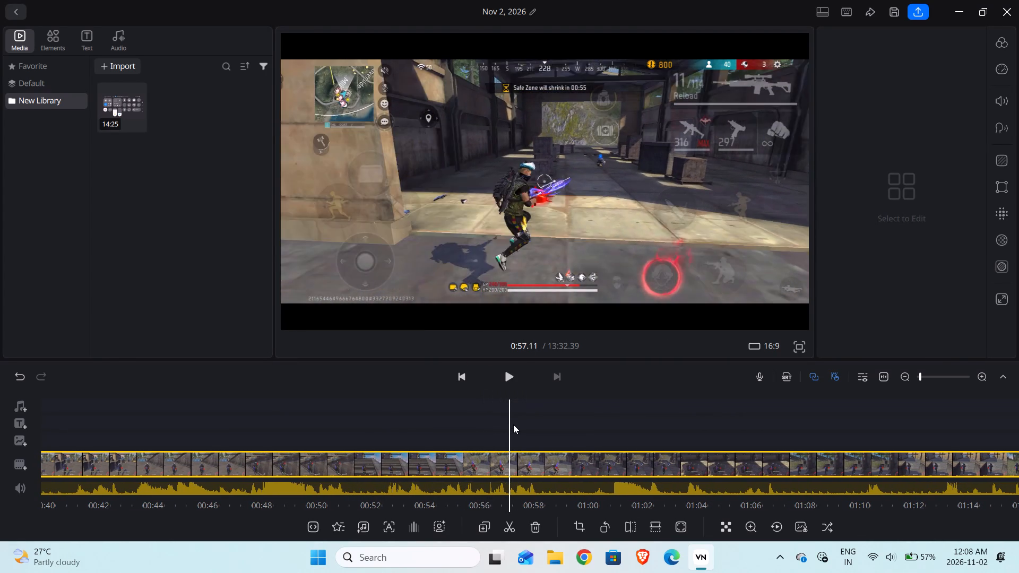
left_click_drag(513, 424, 561, 432)
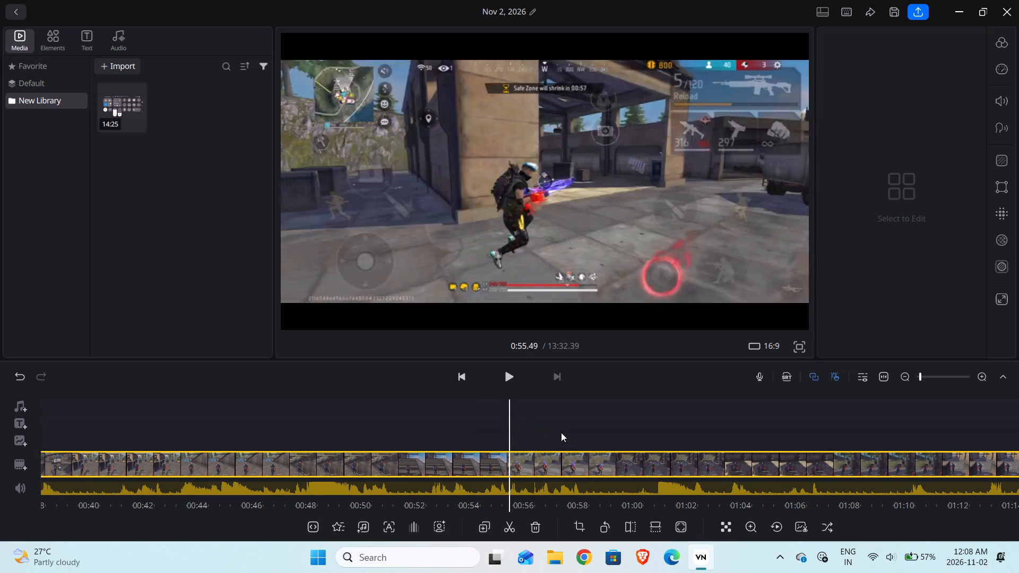
left_click_drag(561, 432, 573, 435)
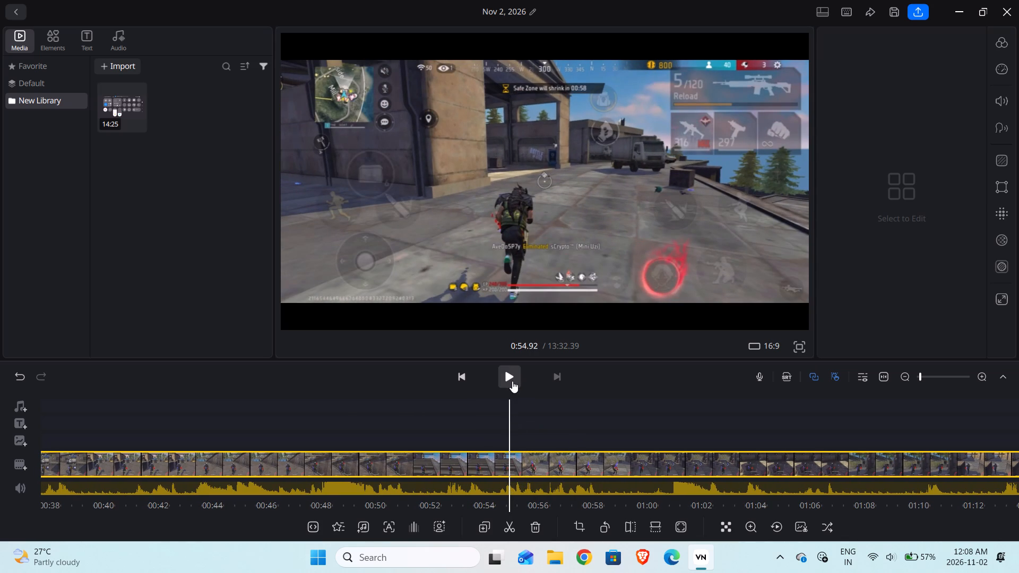
left_click(512, 379)
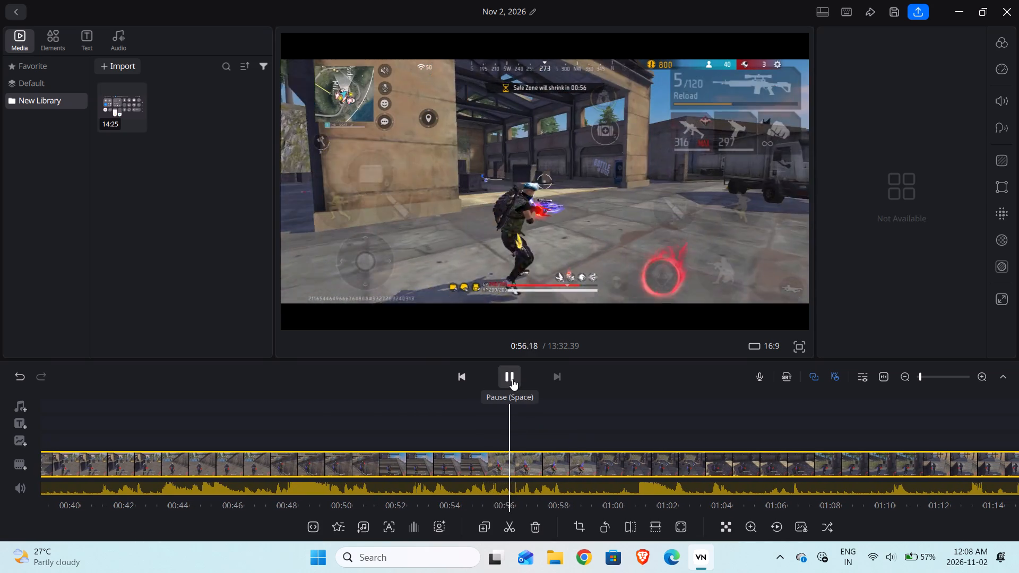
left_click(512, 379)
left_click(519, 519)
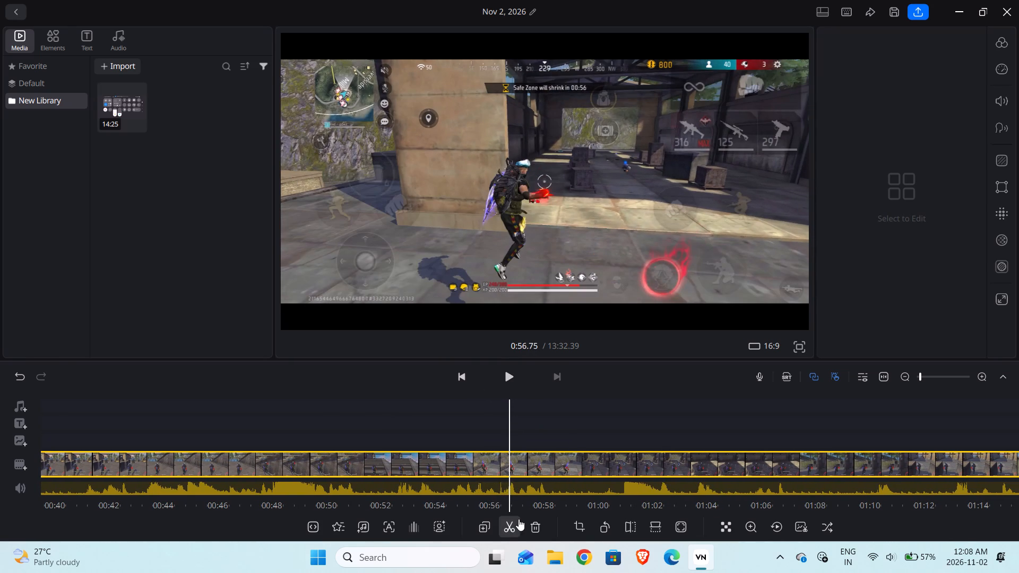
Split the clip at 2:35.74, as the character runs across the grass just before the scoped shooting, and delete the running section back to 0:56.75.
left_click_drag(573, 415, 424, 421)
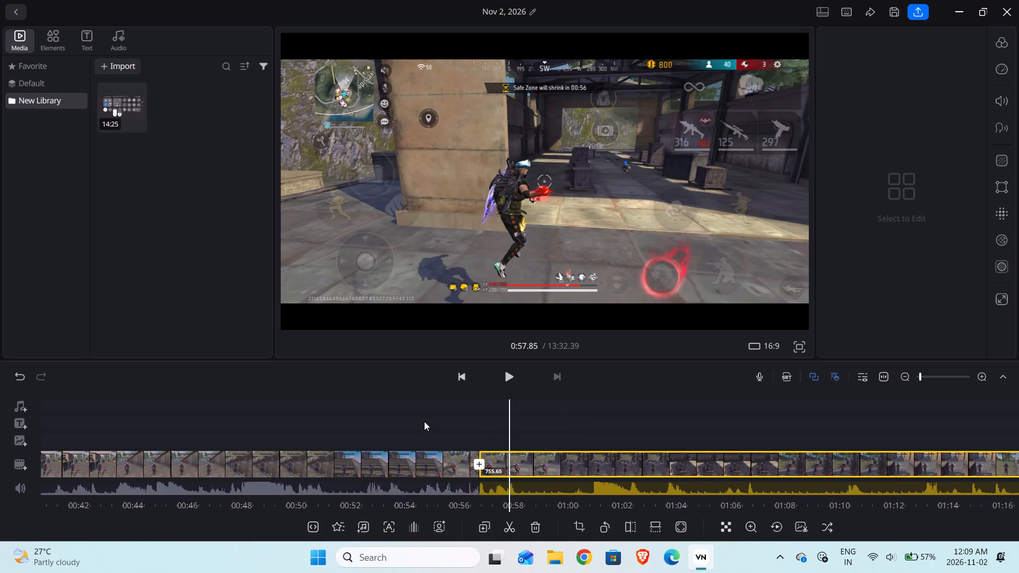
left_click_drag(565, 404, 440, 411)
left_click_drag(565, 425, 479, 418)
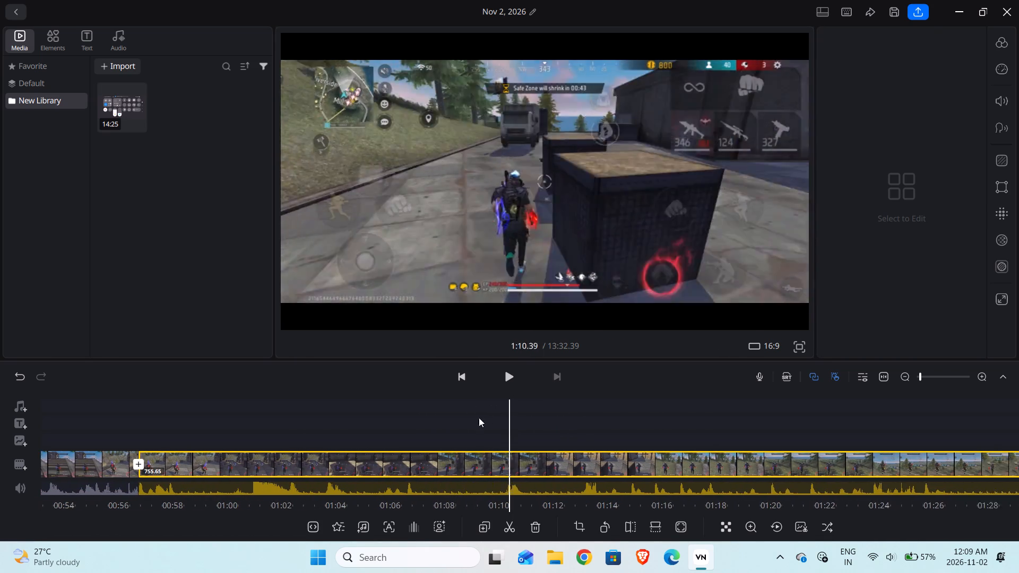
left_click_drag(479, 418, 445, 415)
left_click_drag(547, 410, 425, 394)
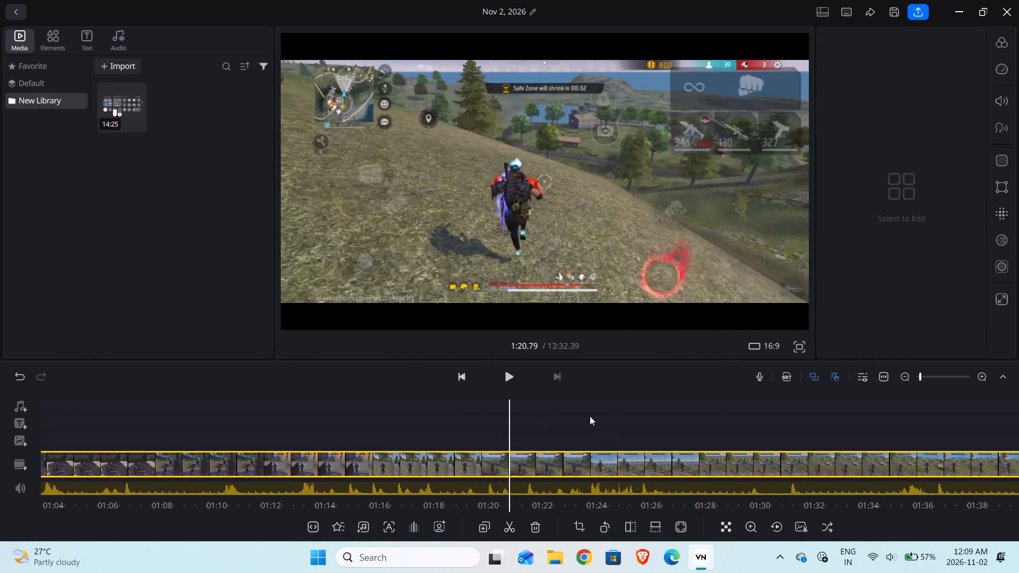
left_click_drag(587, 414, 489, 414)
left_click_drag(581, 404, 435, 393)
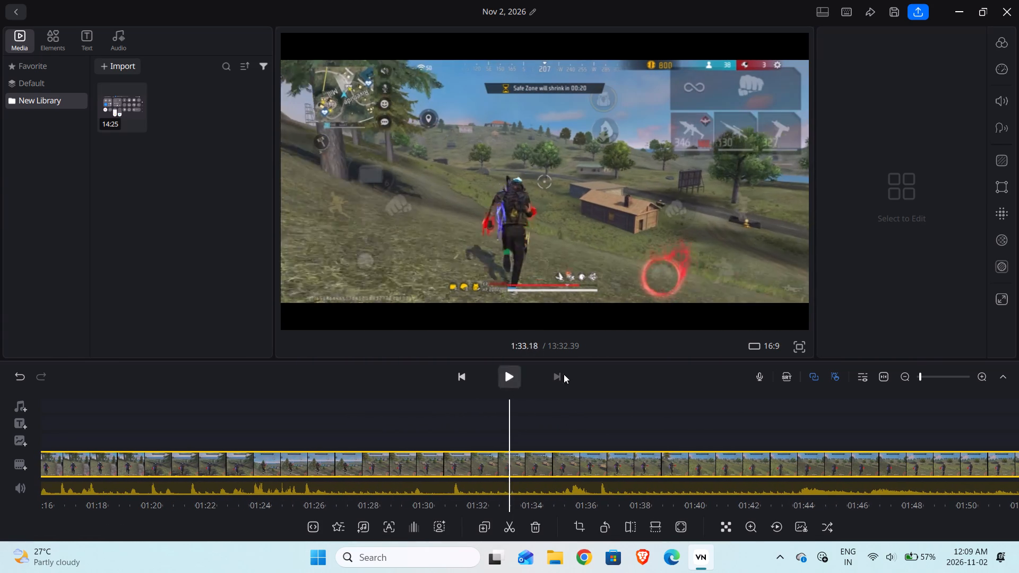
left_click_drag(591, 370, 539, 369)
left_click_drag(710, 414, 576, 421)
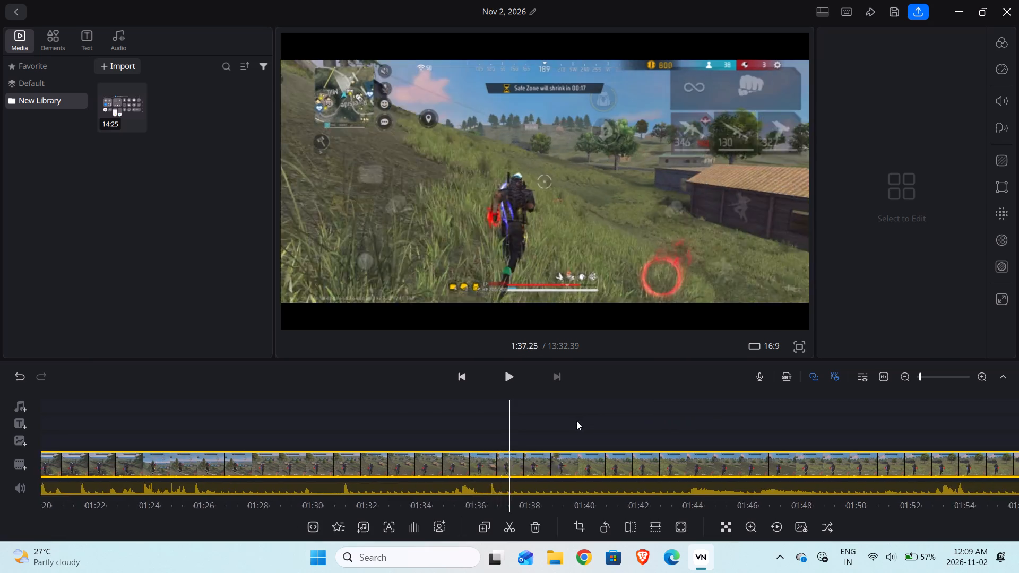
left_click_drag(576, 421, 339, 456)
left_click_drag(709, 430, 520, 401)
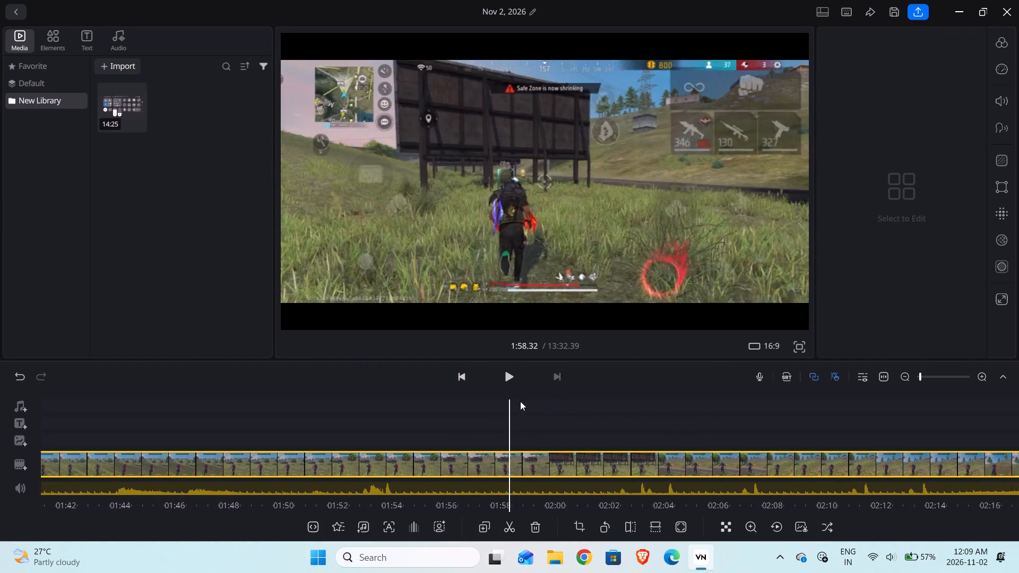
left_click_drag(520, 401, 405, 390)
left_click_drag(731, 418, 594, 393)
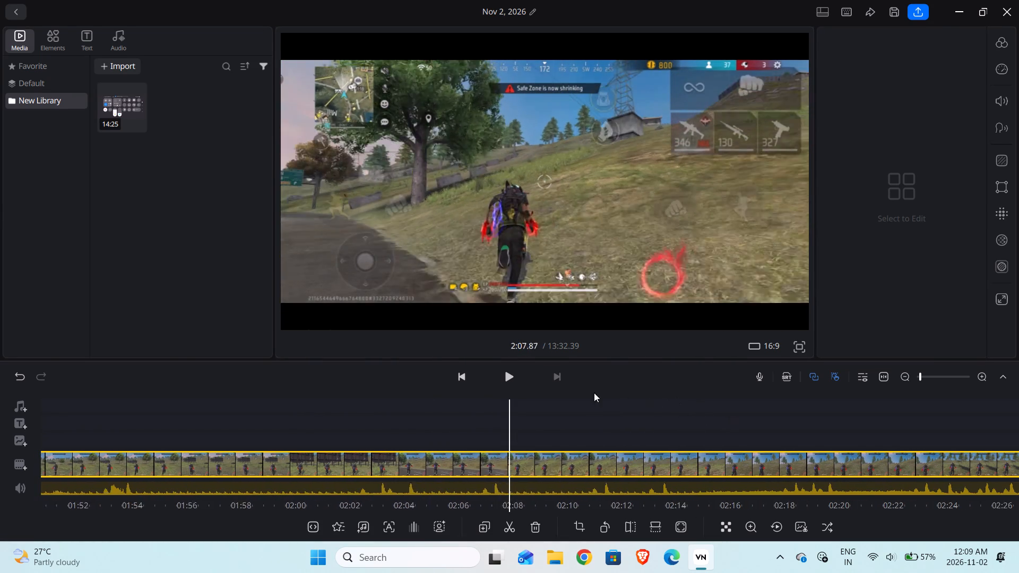
left_click_drag(594, 393, 469, 390)
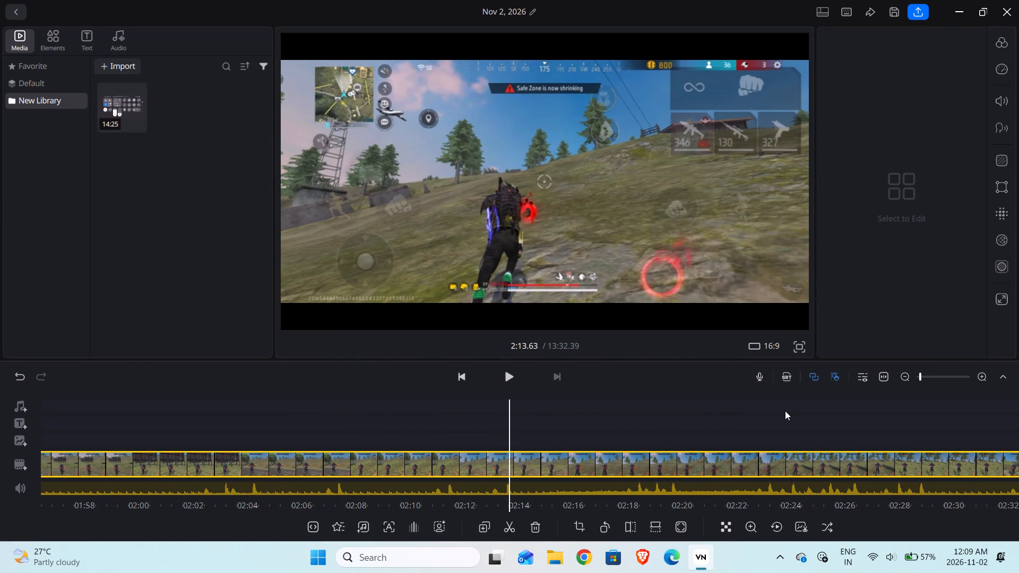
left_click_drag(787, 411, 494, 401)
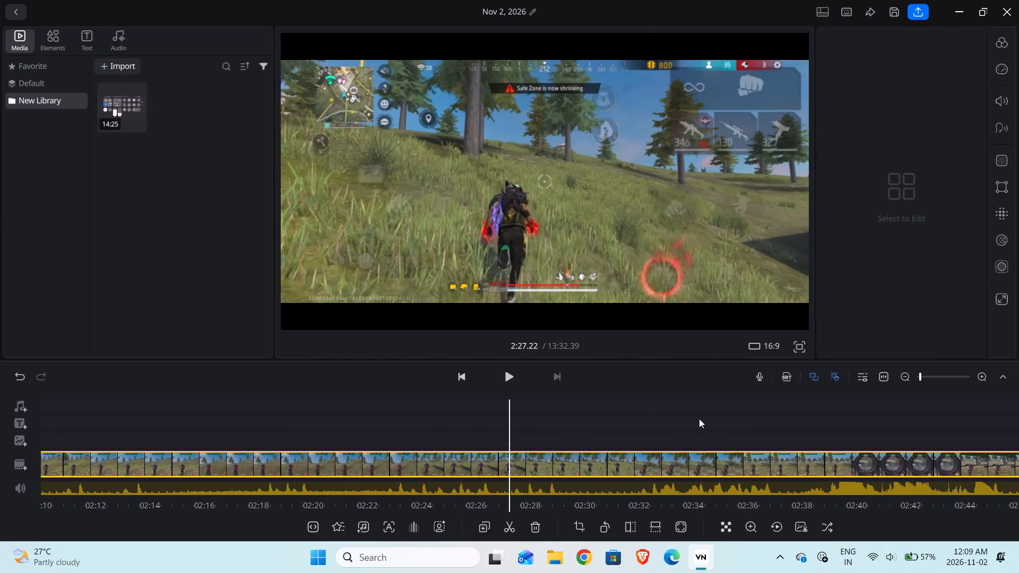
left_click_drag(776, 433, 540, 413)
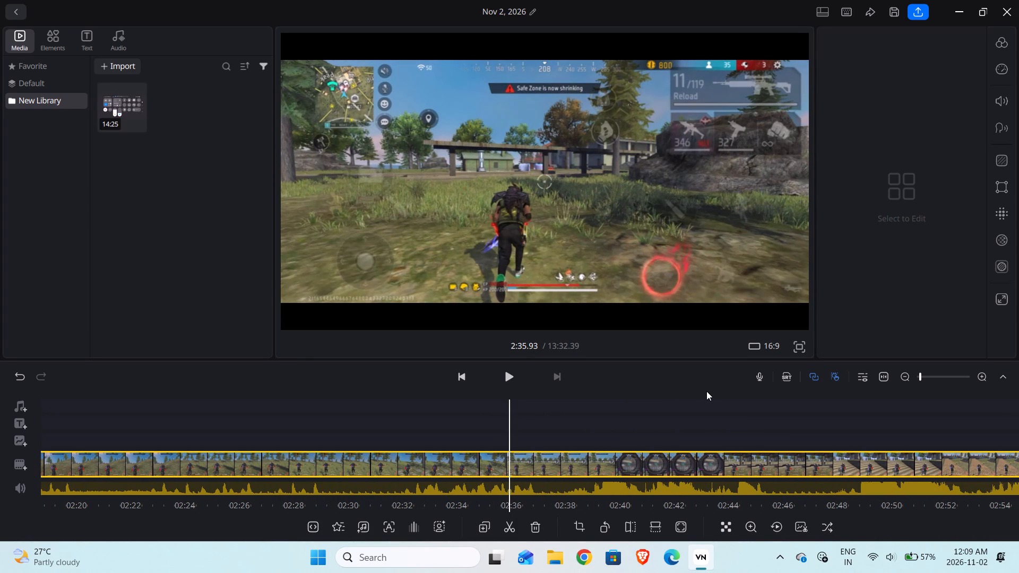
left_click_drag(712, 406, 617, 430)
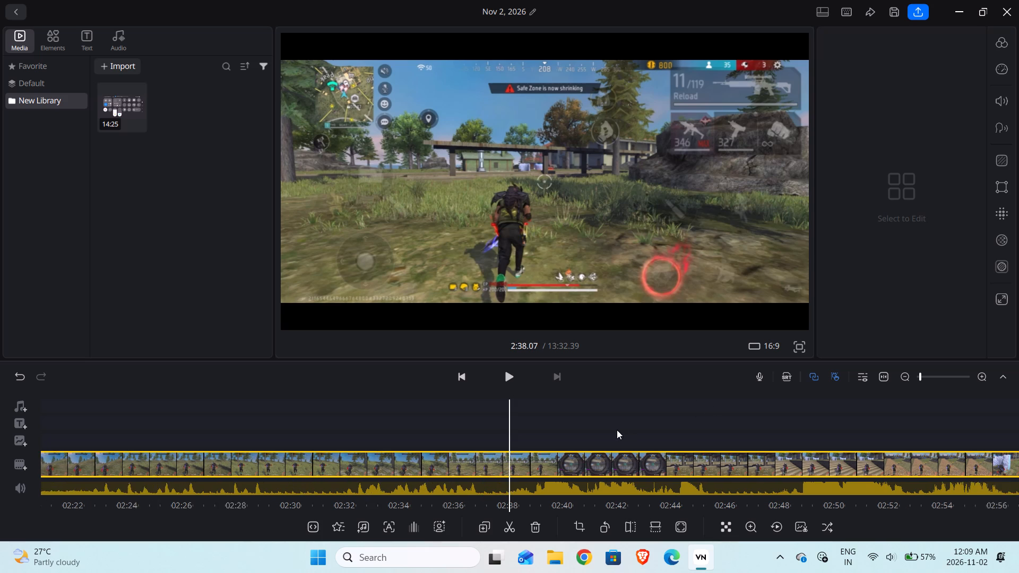
left_click_drag(617, 430, 670, 459)
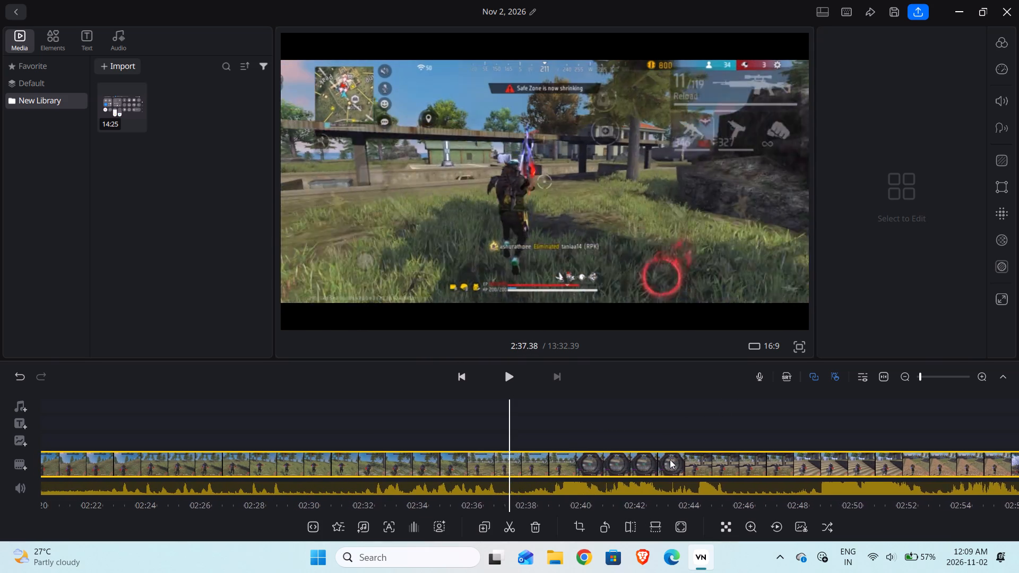
left_click_drag(670, 459, 652, 458)
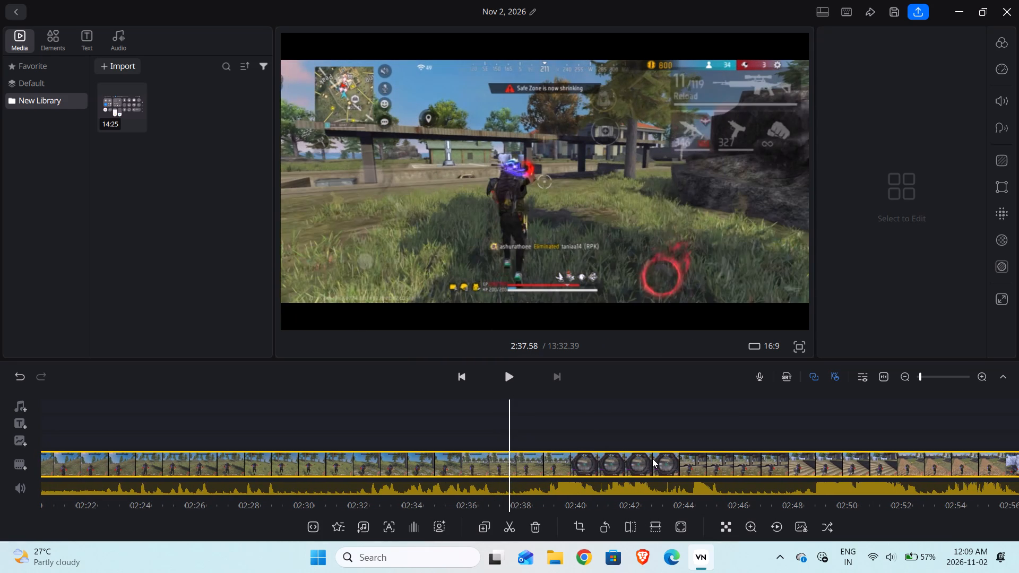
left_click_drag(652, 458, 652, 456)
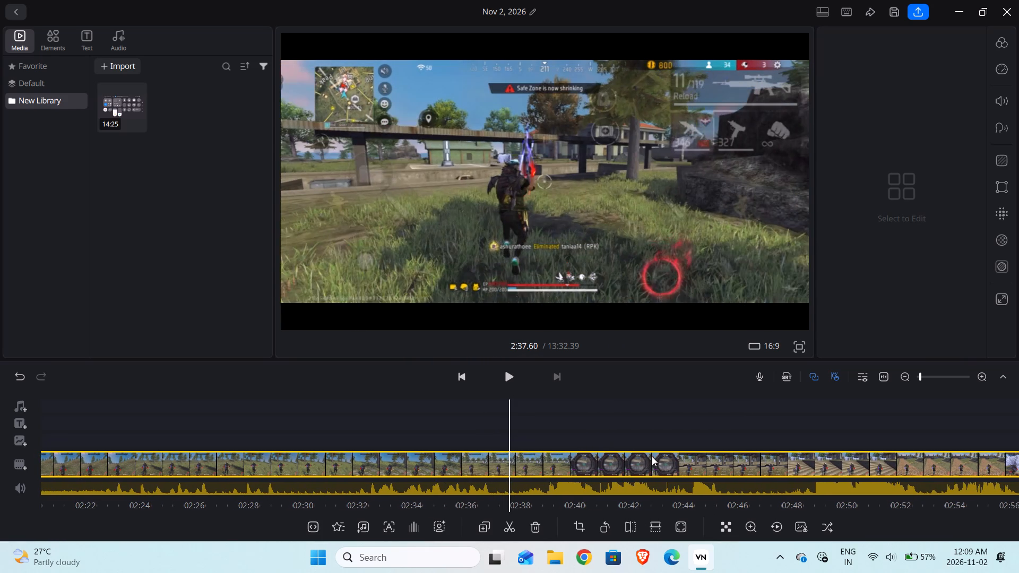
left_click_drag(652, 456, 702, 469)
left_click(519, 523)
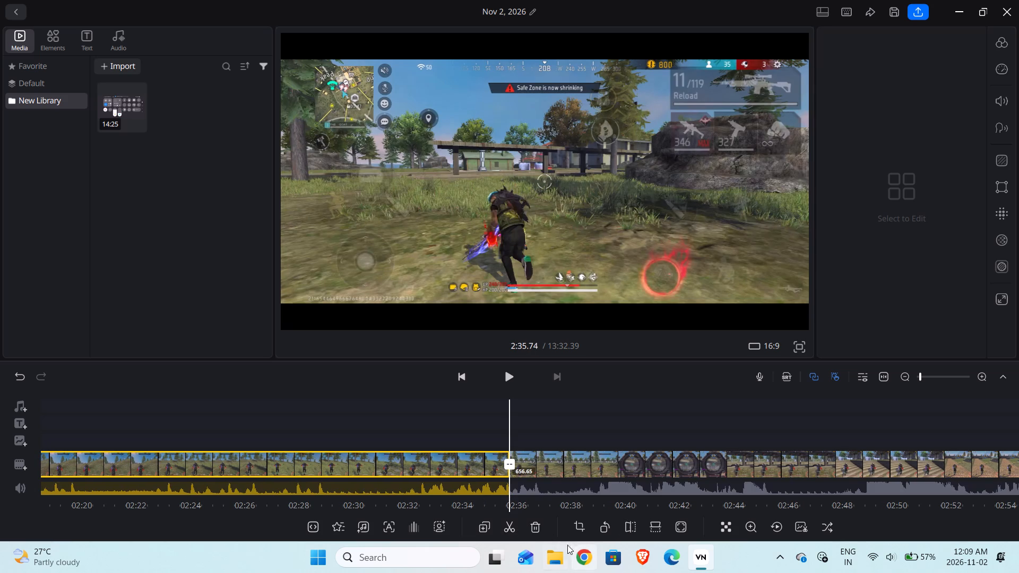
left_click(529, 524)
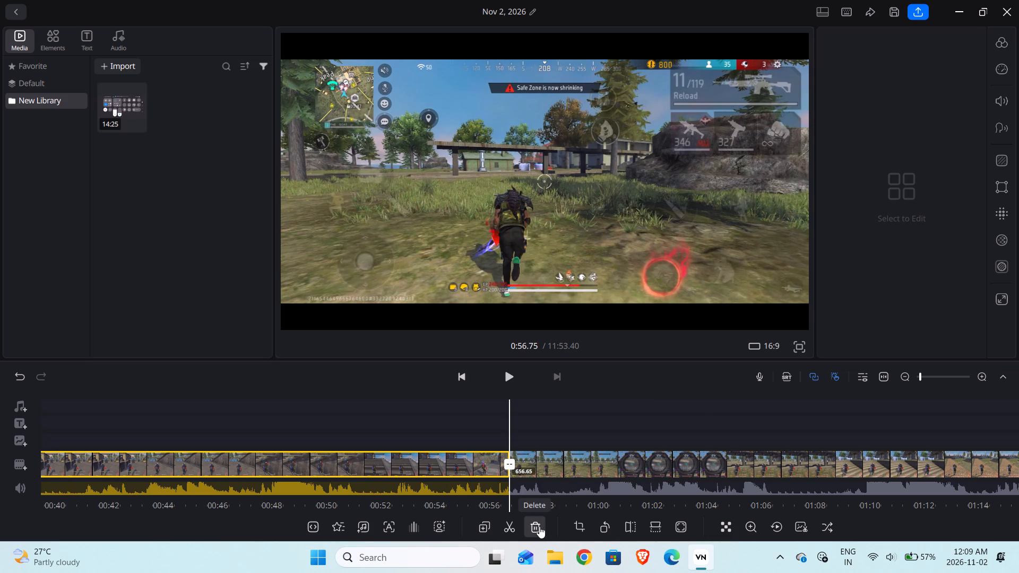
Play through the fight after the removed section and split the clip at 1:14.20, as the character reaches the loot beside the ice wall.
left_click_drag(504, 443, 572, 448)
left_click(503, 375)
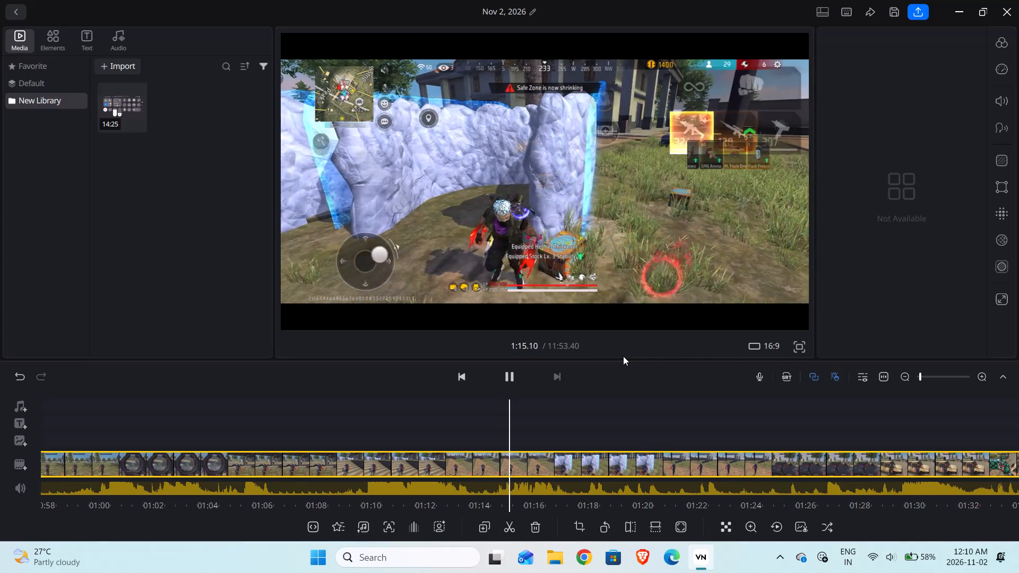
left_click(509, 380)
left_click_drag(540, 414, 546, 416)
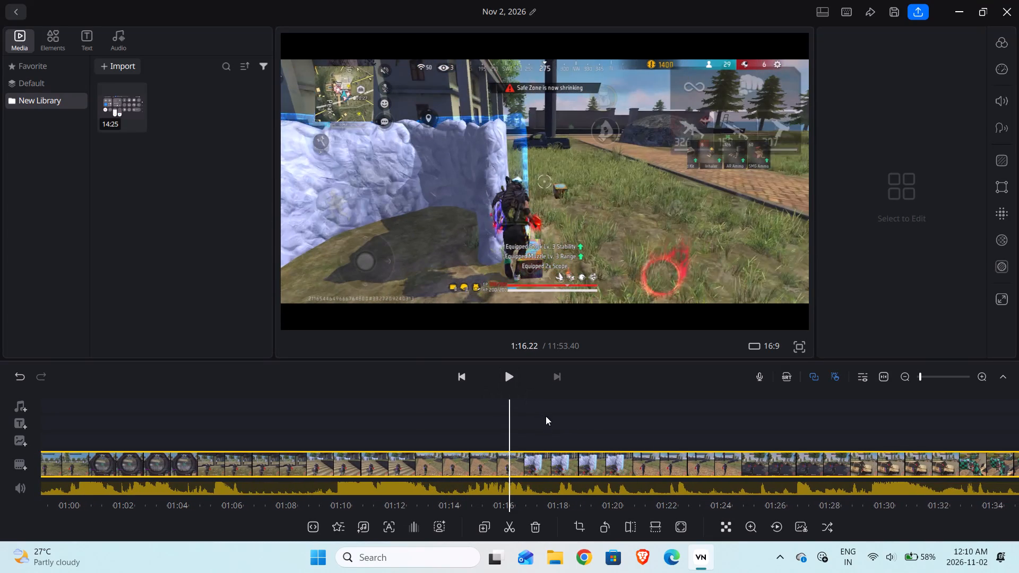
left_click_drag(546, 416, 632, 433)
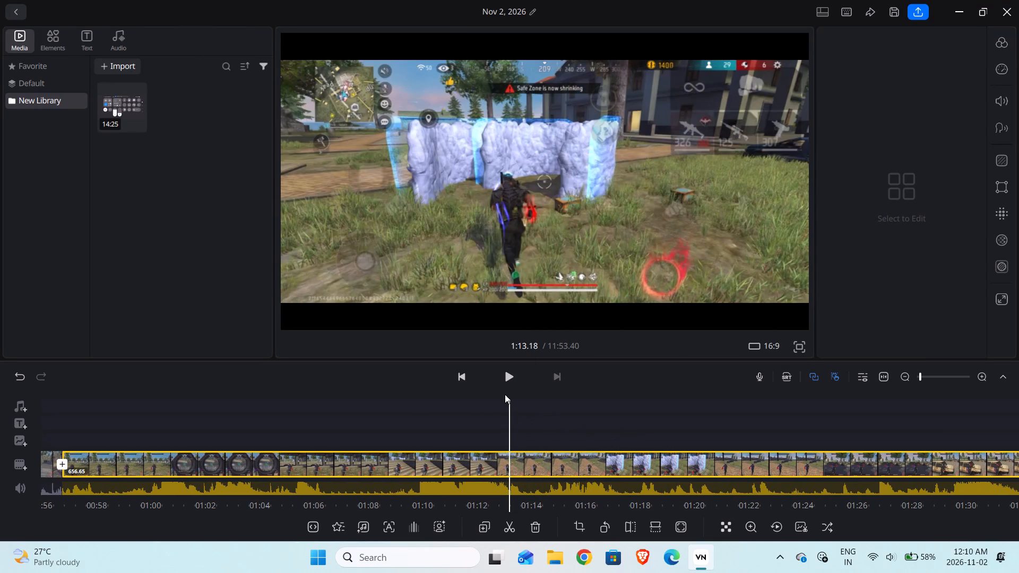
left_click_drag(542, 431, 604, 442)
left_click(513, 384)
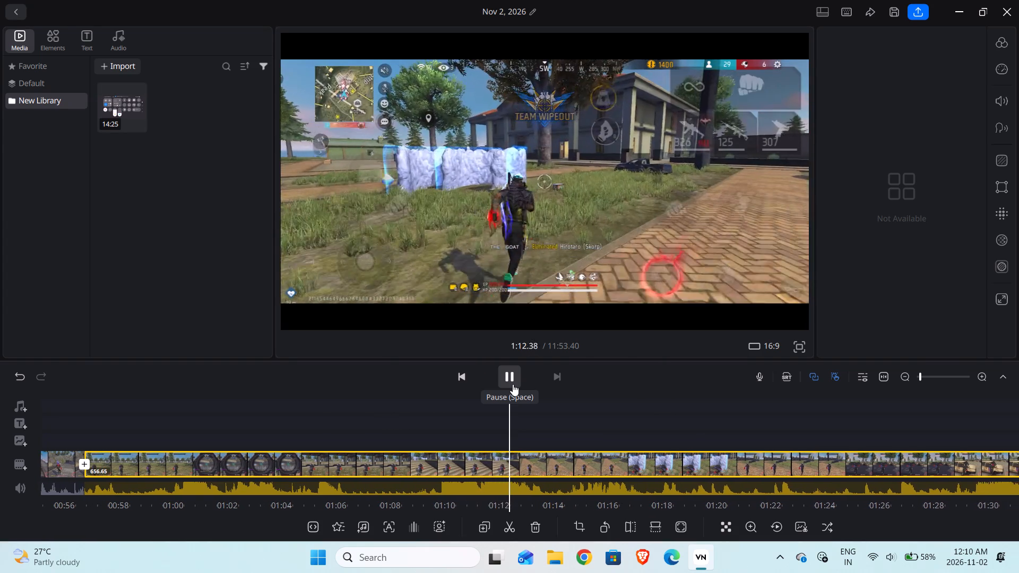
left_click(513, 384)
left_click(513, 383)
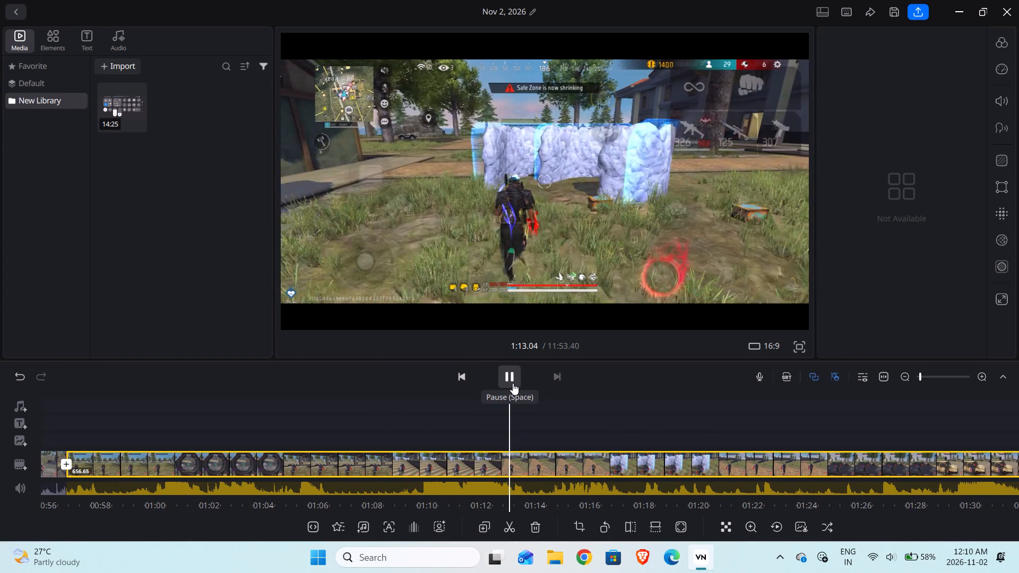
left_click(512, 383)
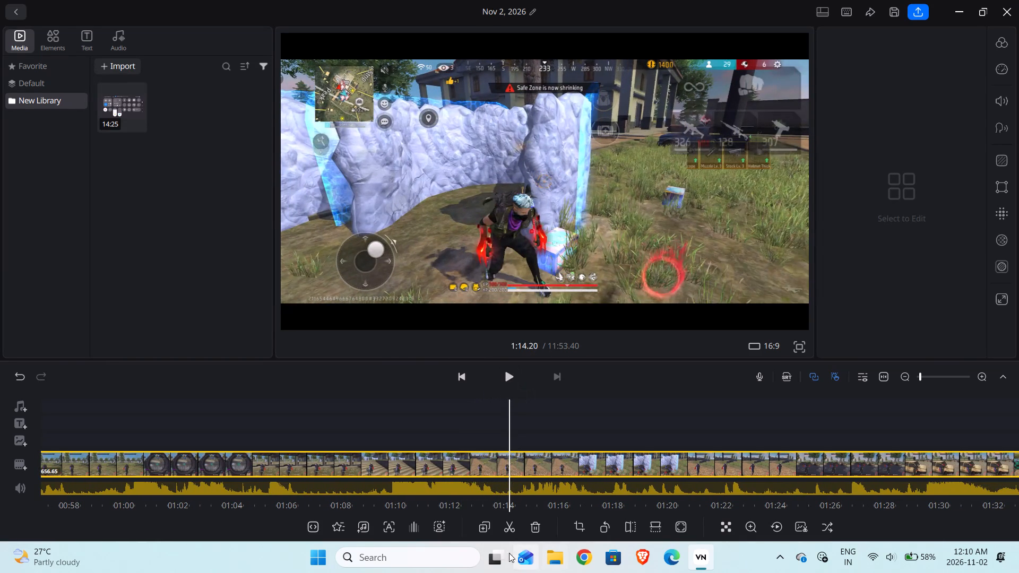
left_click(507, 528)
Look through the footage after the 1:14.20 cut, up to about 1:56, to find where the next fight starts.
left_click_drag(534, 421, 448, 422)
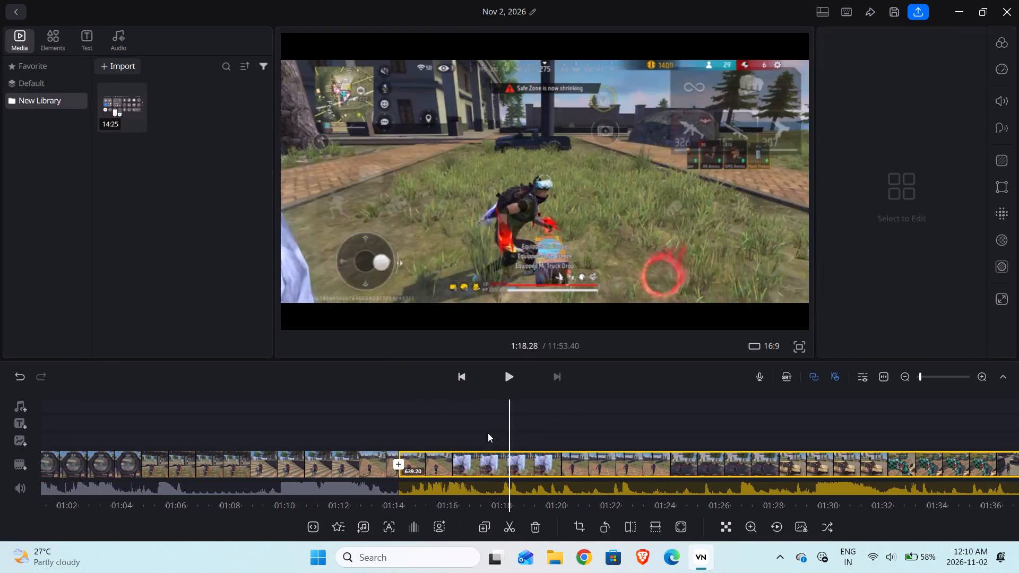
left_click_drag(624, 435, 536, 433)
left_click_drag(592, 427, 494, 418)
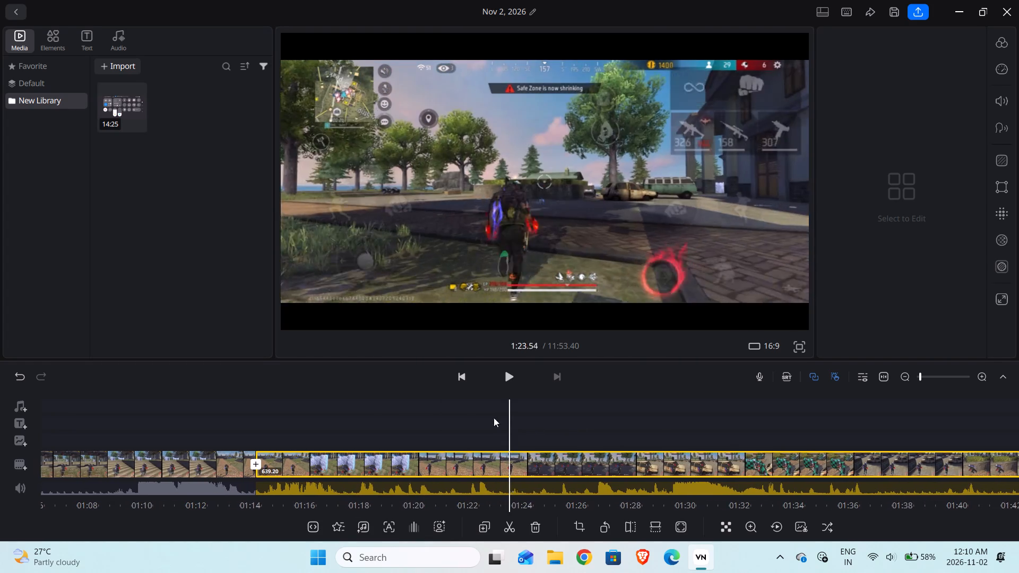
left_click_drag(494, 418, 443, 409)
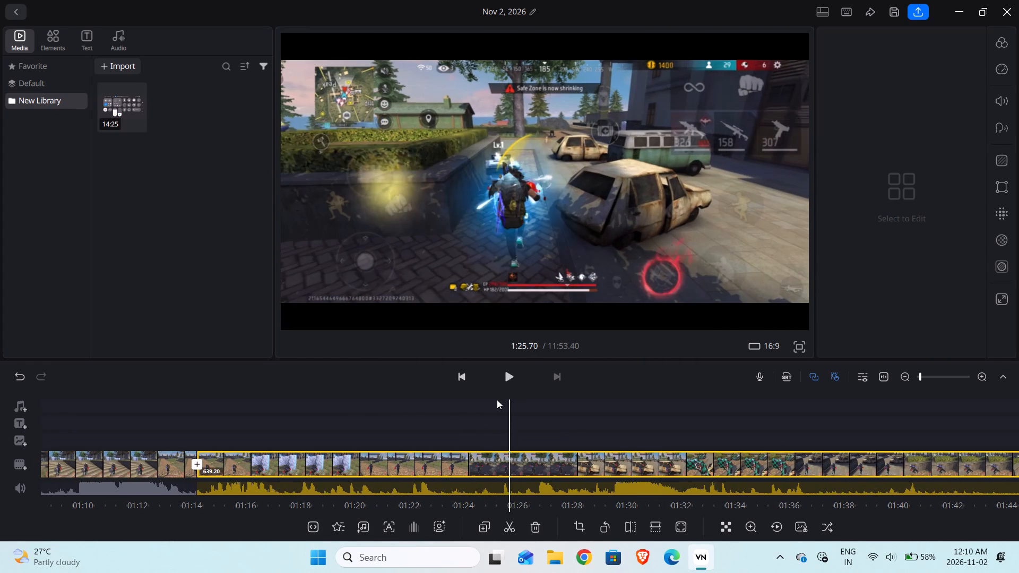
left_click_drag(497, 400, 585, 422)
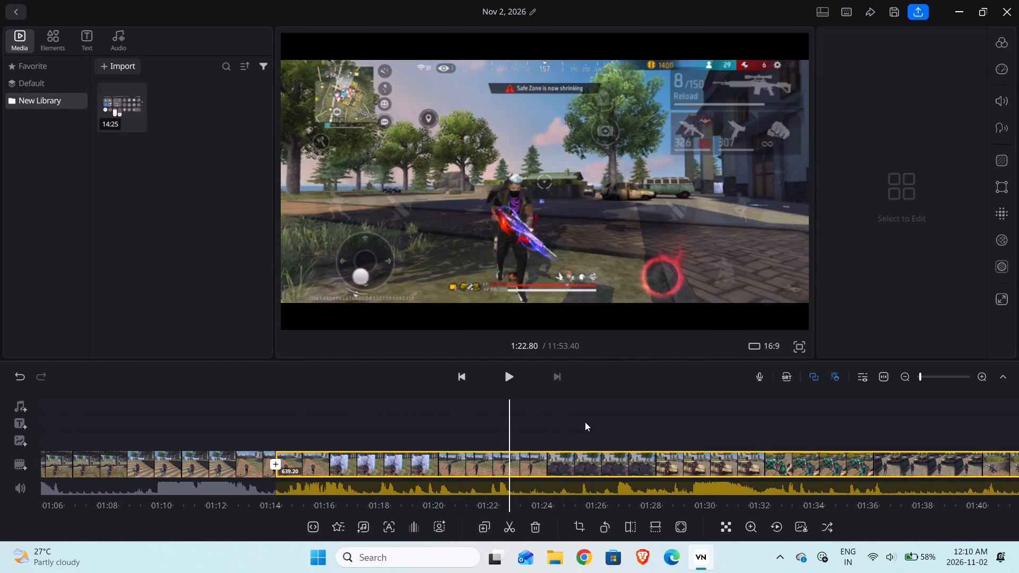
left_click_drag(585, 422, 576, 413)
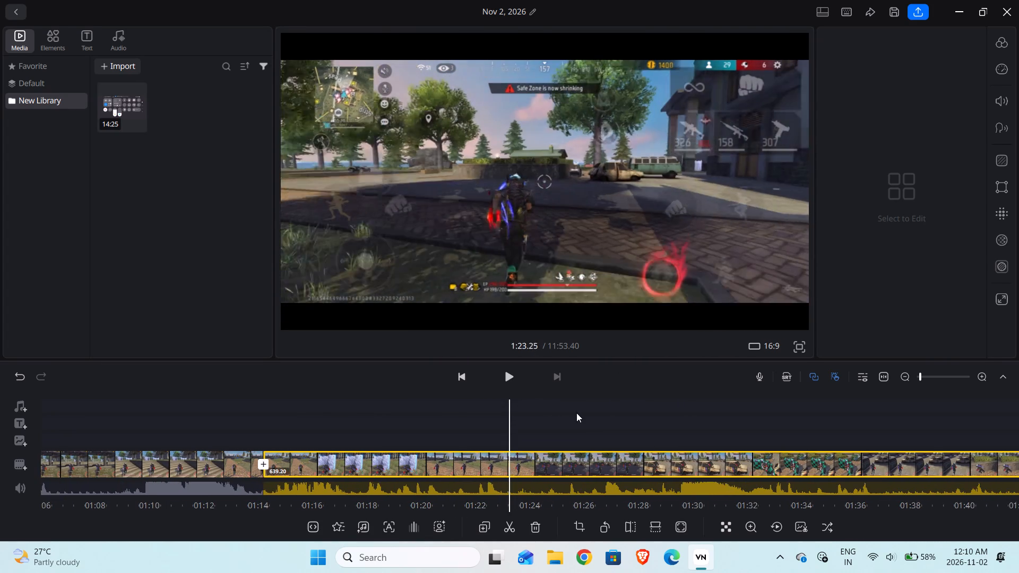
left_click_drag(576, 413, 582, 400)
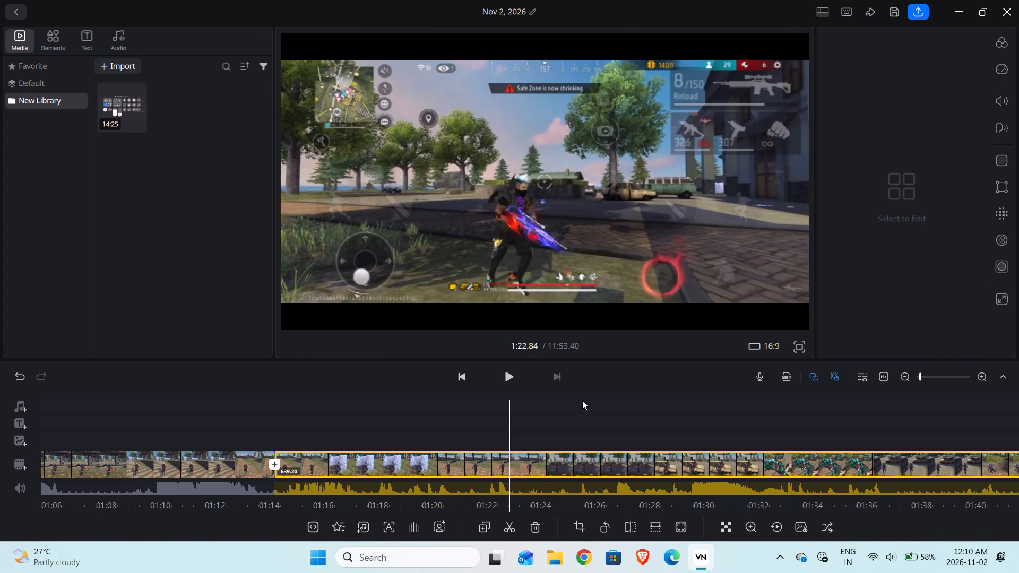
left_click_drag(582, 400, 542, 389)
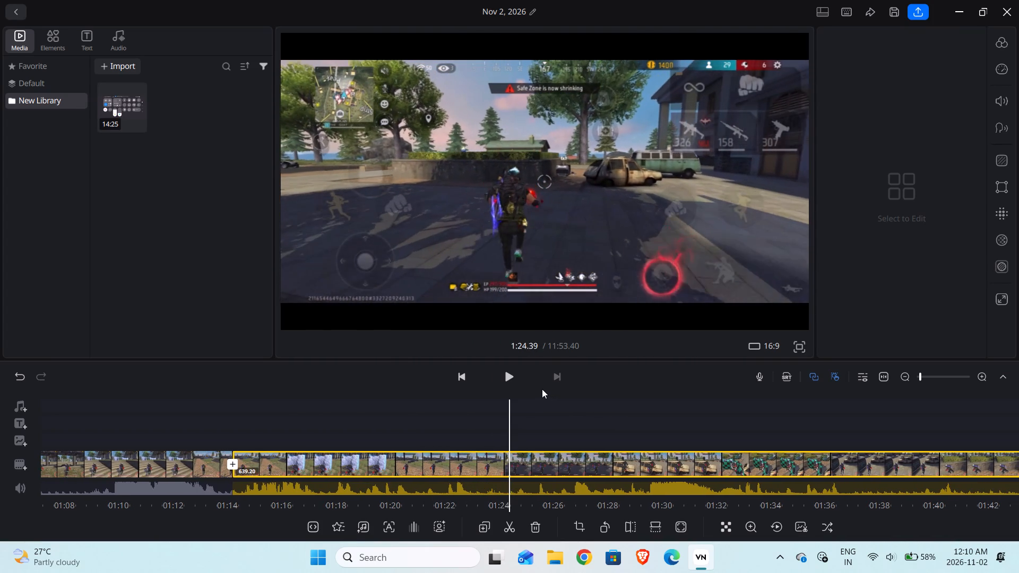
left_click_drag(542, 389, 483, 380)
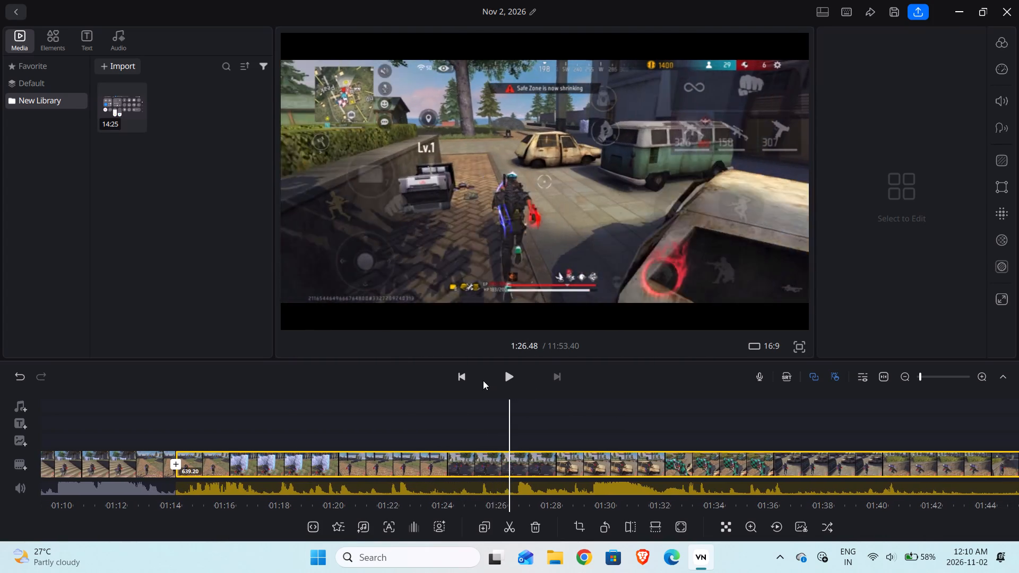
left_click_drag(483, 380, 477, 378)
left_click_drag(666, 406, 588, 397)
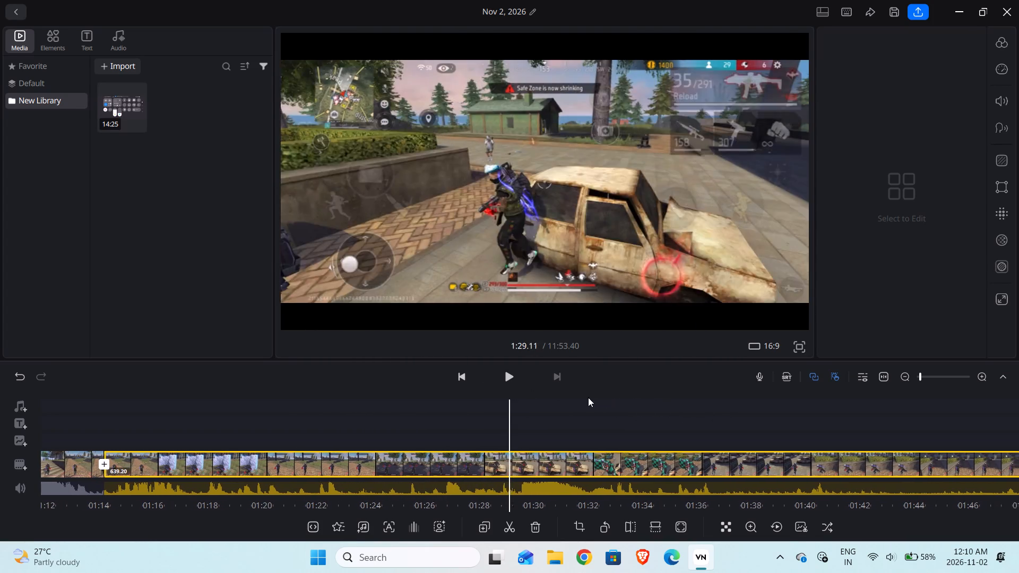
left_click_drag(588, 397, 516, 393)
left_click_drag(649, 407, 519, 402)
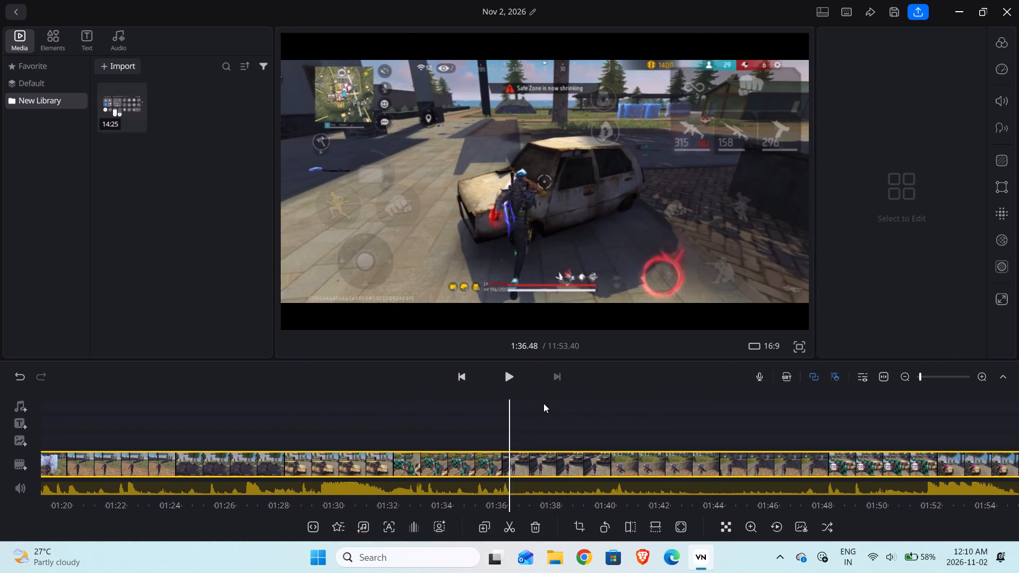
left_click_drag(568, 412, 487, 412)
left_click_drag(602, 418, 499, 418)
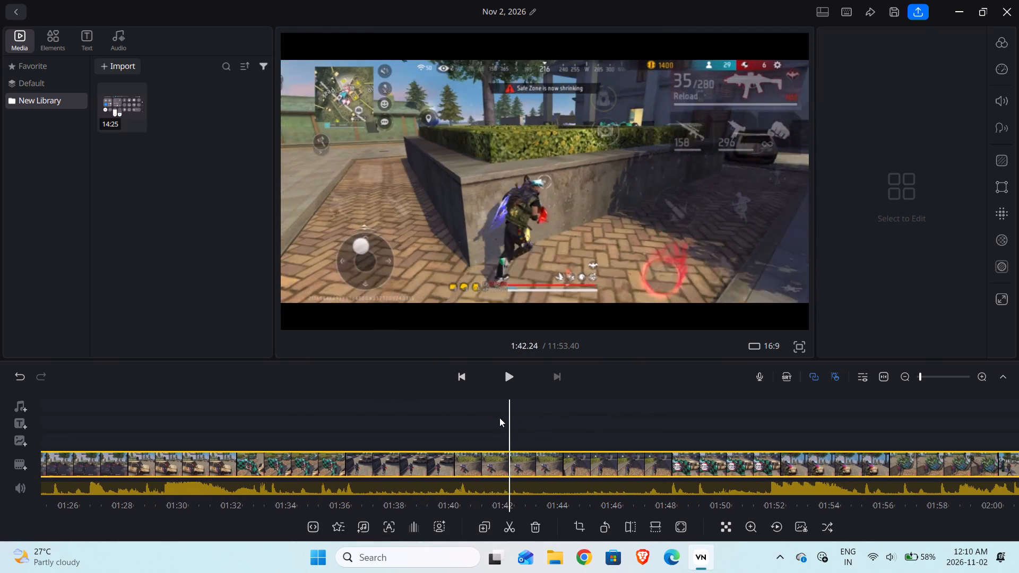
left_click_drag(499, 418, 487, 413)
left_click_drag(581, 413, 481, 421)
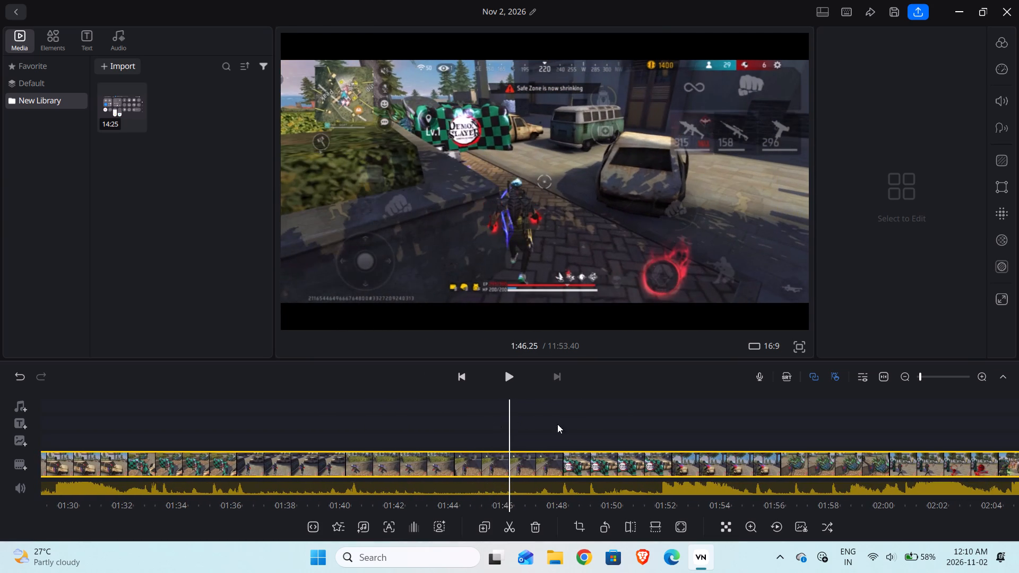
left_click_drag(587, 430, 499, 421)
left_click_drag(585, 421, 528, 430)
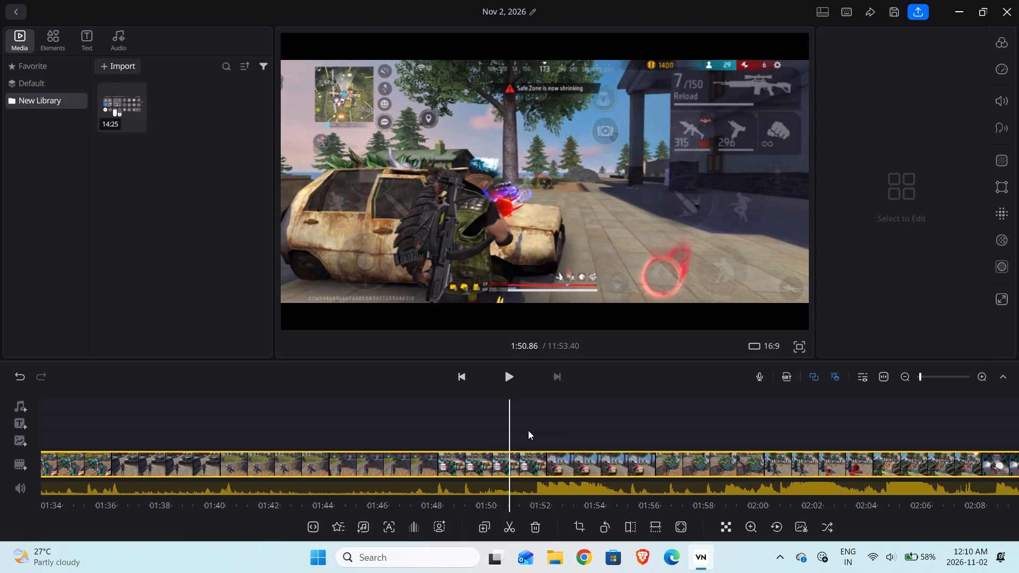
left_click_drag(528, 430, 504, 429)
left_click_drag(629, 431, 617, 427)
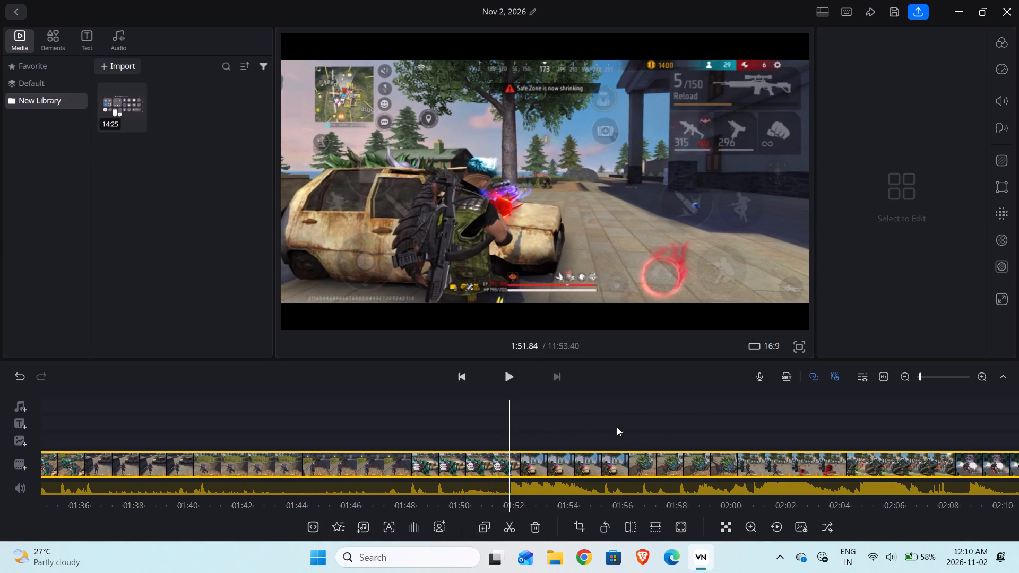
left_click_drag(617, 427, 530, 415)
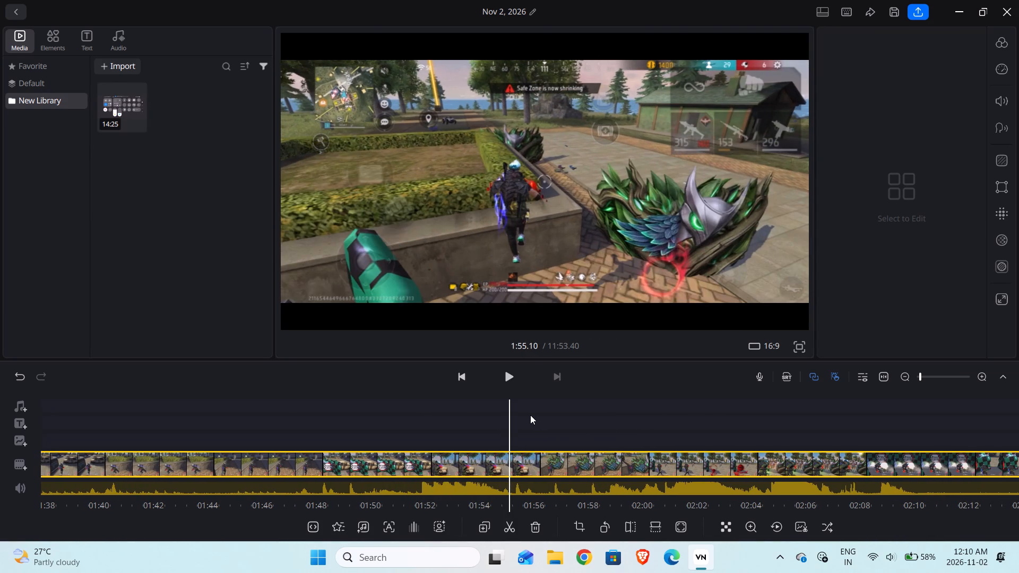
left_click_drag(530, 415, 493, 415)
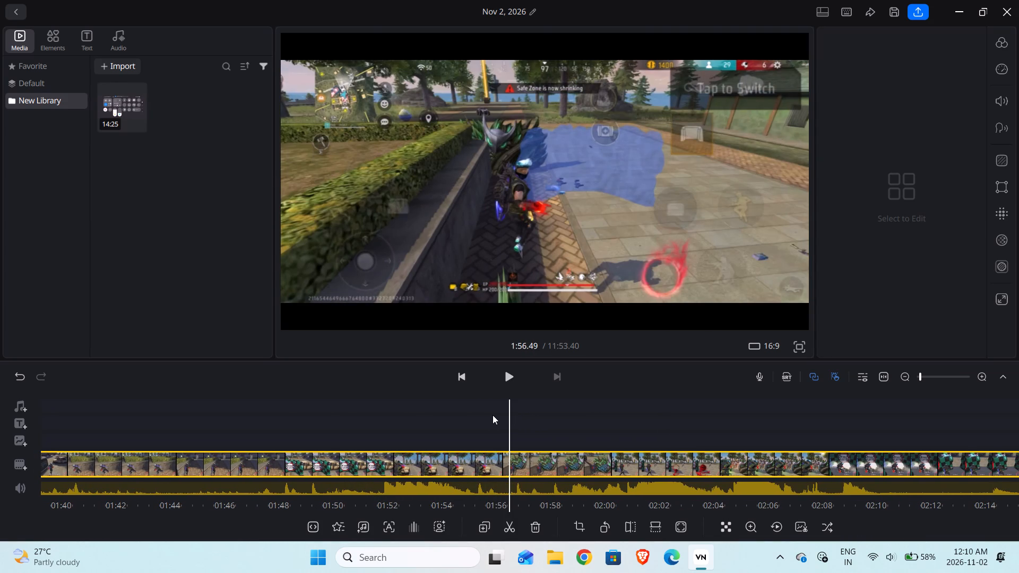
Split the clip at 1:46.80, as the character nears the loot crate and Demon Slayer wall, and delete the section back to 1:14.20.
left_click_drag(493, 415, 523, 427)
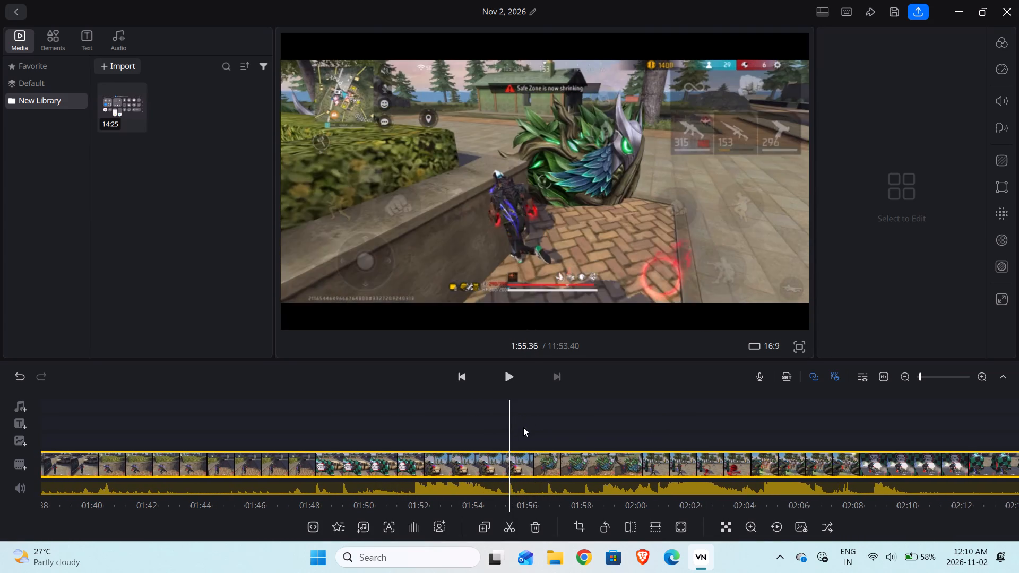
left_click_drag(523, 427, 620, 433)
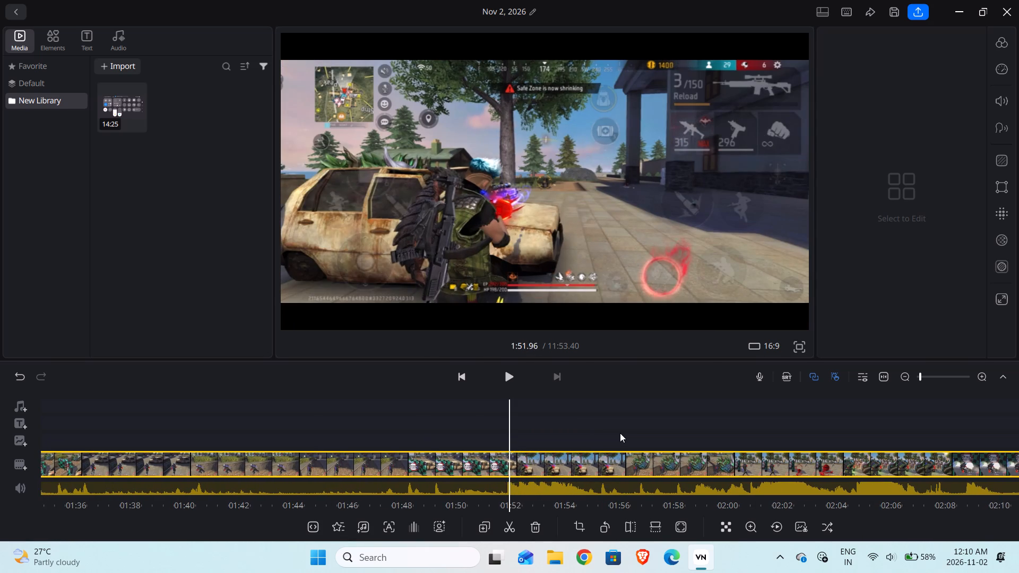
left_click_drag(620, 433, 569, 414)
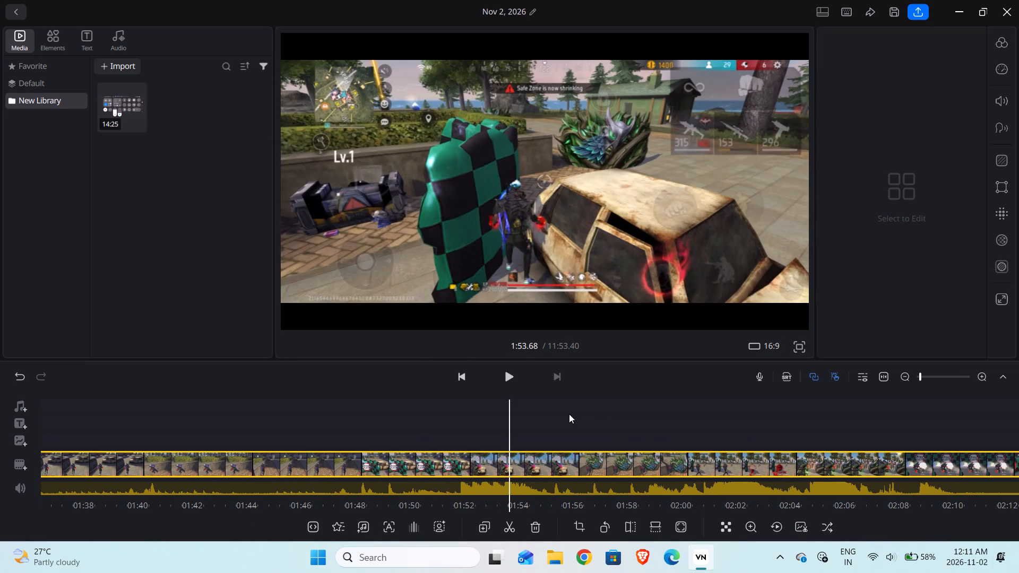
left_click_drag(569, 414, 697, 433)
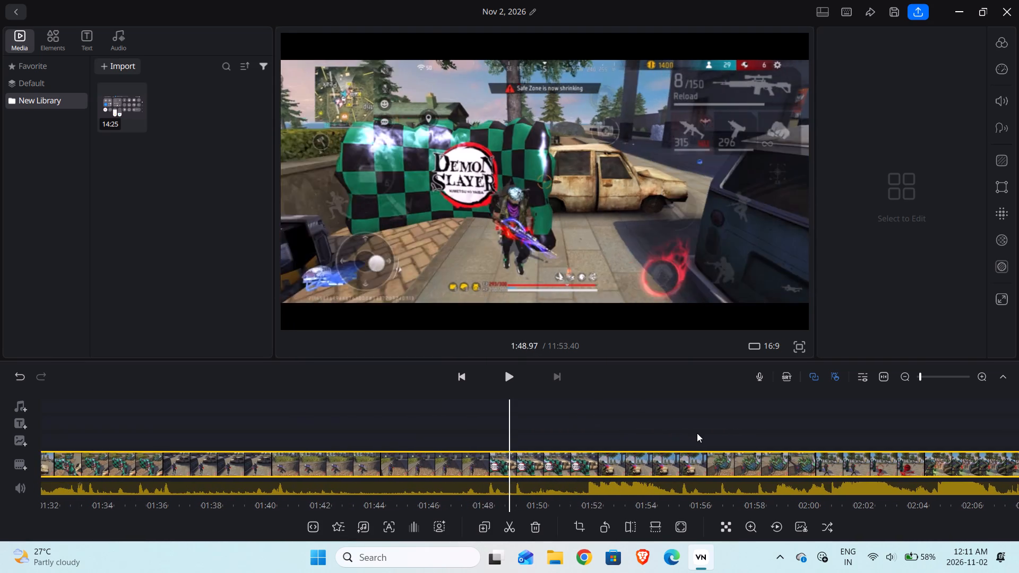
left_click_drag(697, 433, 779, 445)
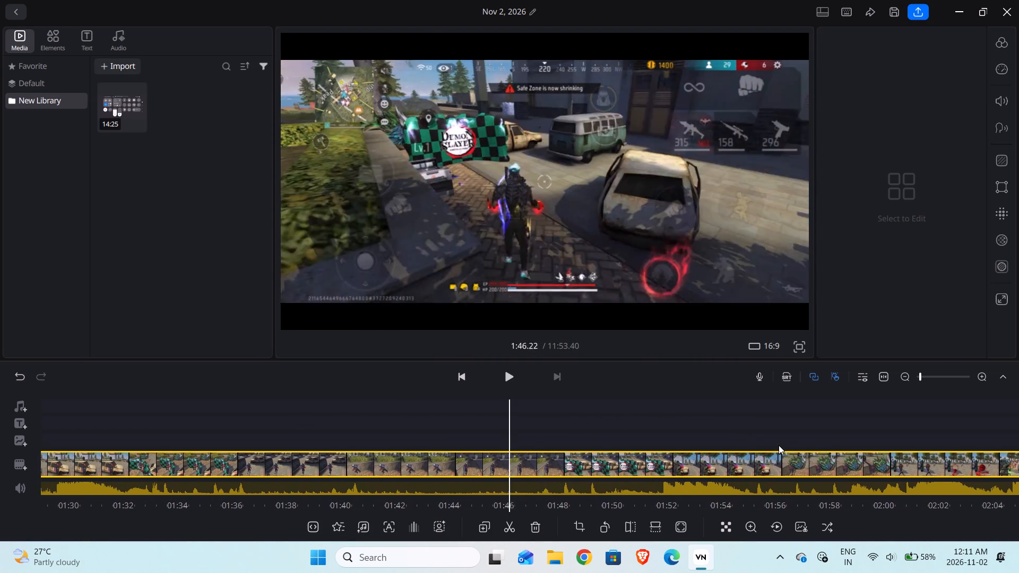
left_click_drag(779, 445, 774, 436)
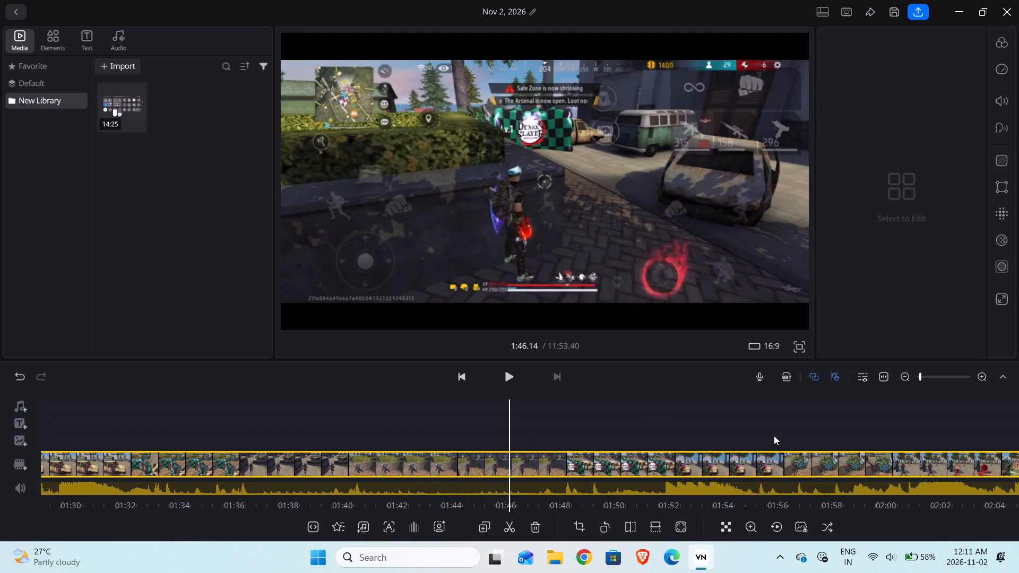
left_click_drag(774, 436, 759, 418)
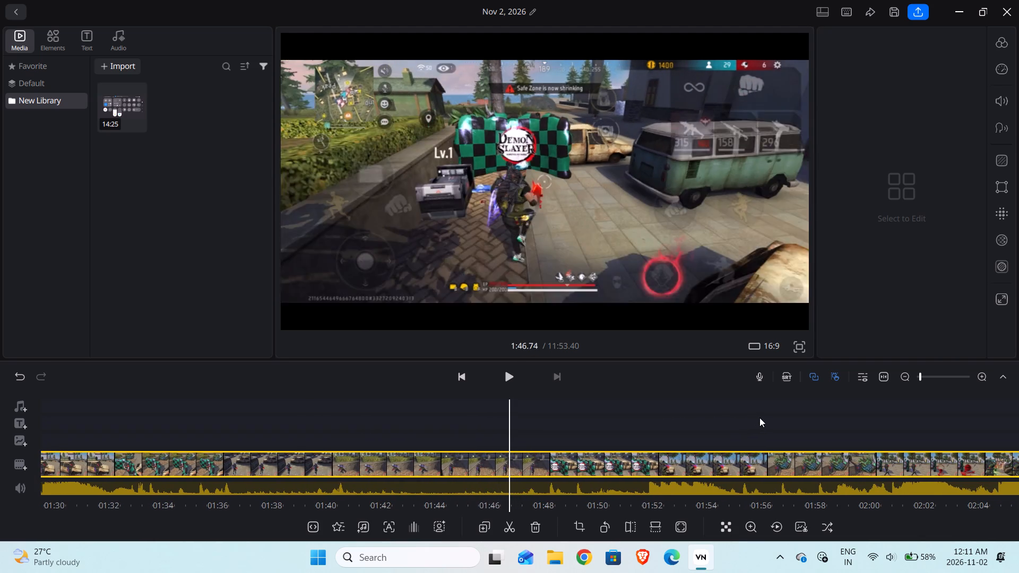
left_click_drag(759, 418, 753, 413)
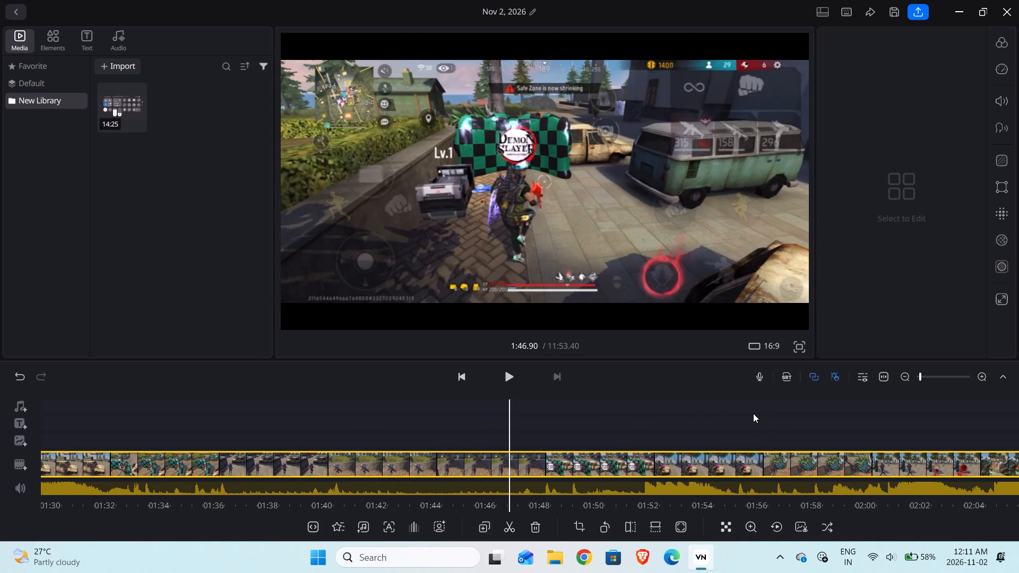
left_click_drag(753, 413, 756, 413)
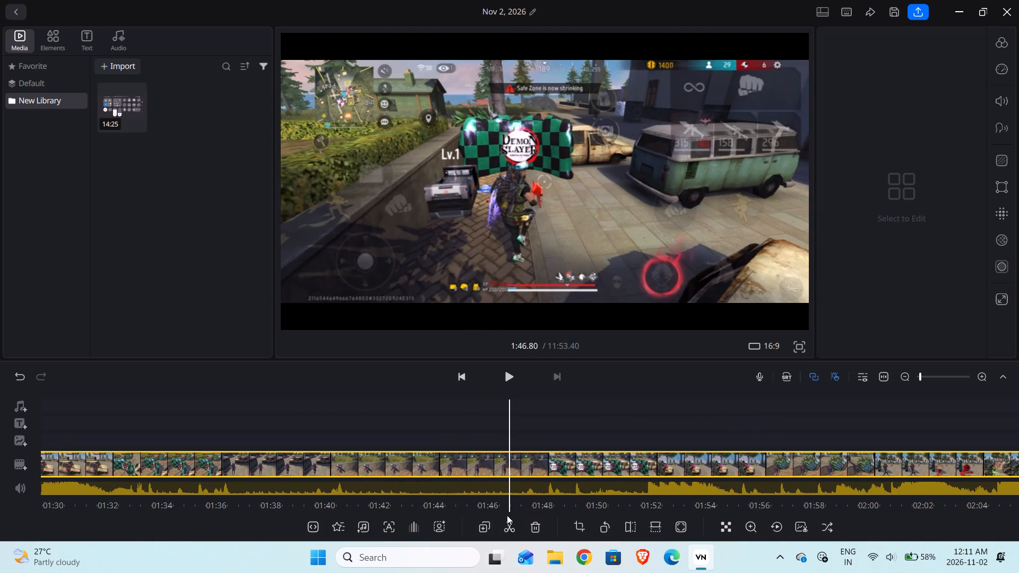
left_click(509, 526)
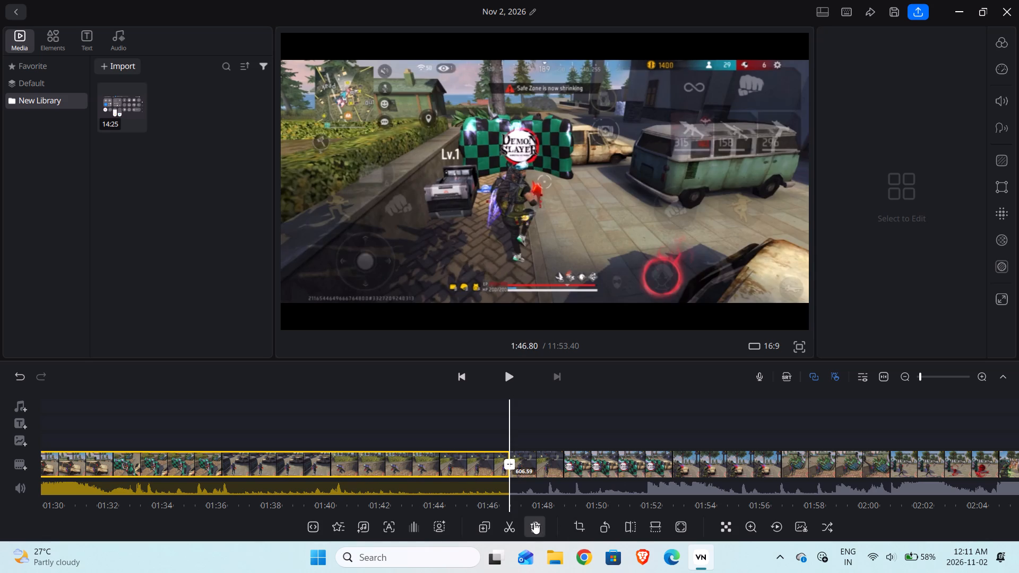
left_click(534, 522)
Play through the new join and the following fight, and split the clip at 1:24.17, as the character runs along the hedge placing a wall.
left_click_drag(466, 407, 535, 436)
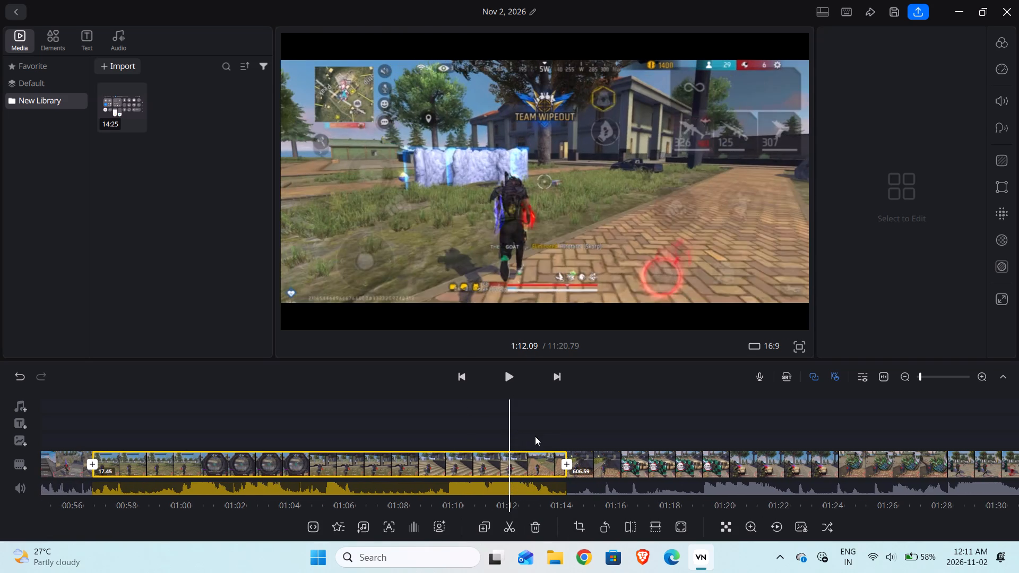
left_click(508, 371)
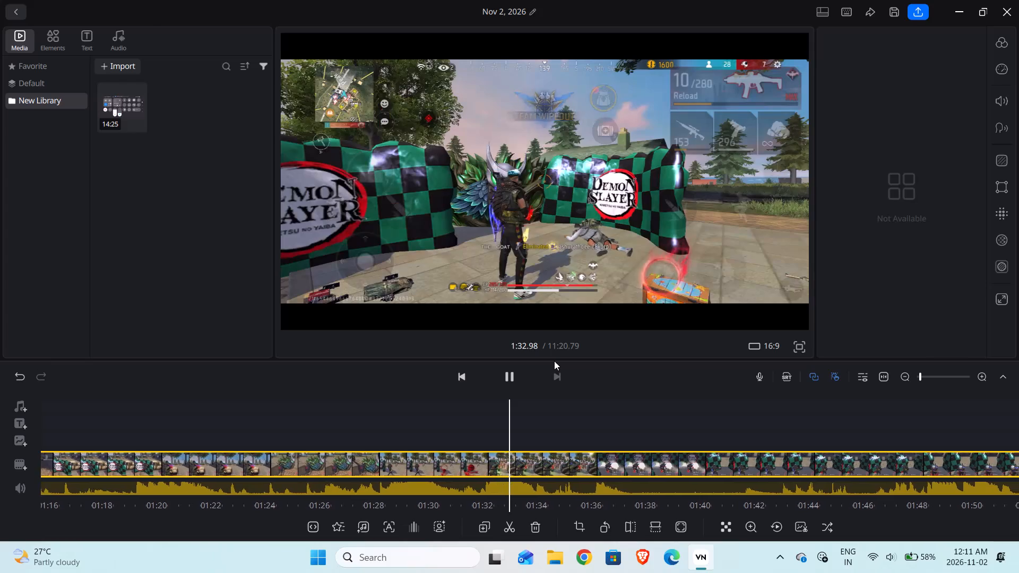
left_click_drag(478, 425, 560, 433)
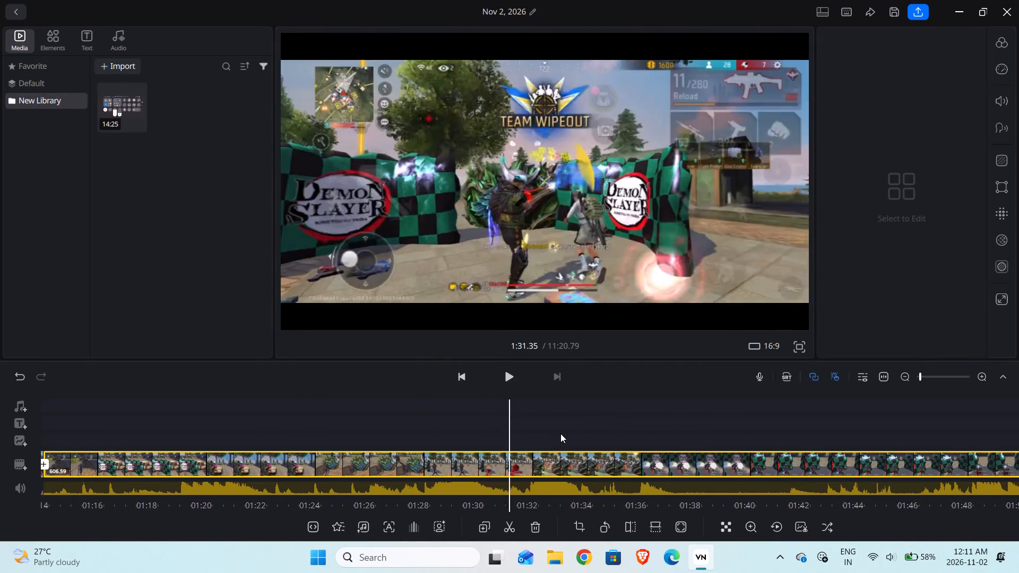
left_click_drag(560, 433, 681, 461)
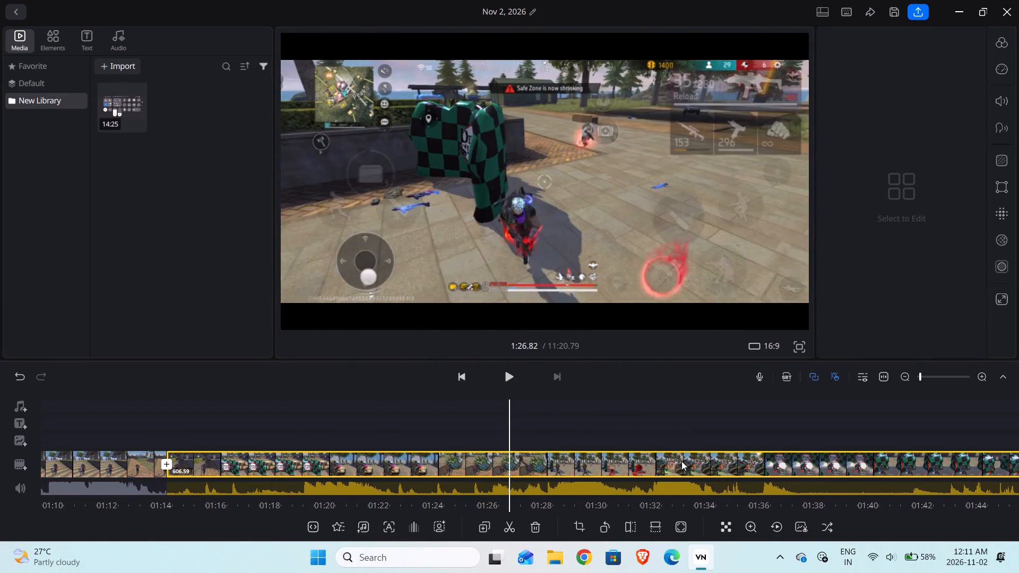
left_click_drag(681, 461, 713, 467)
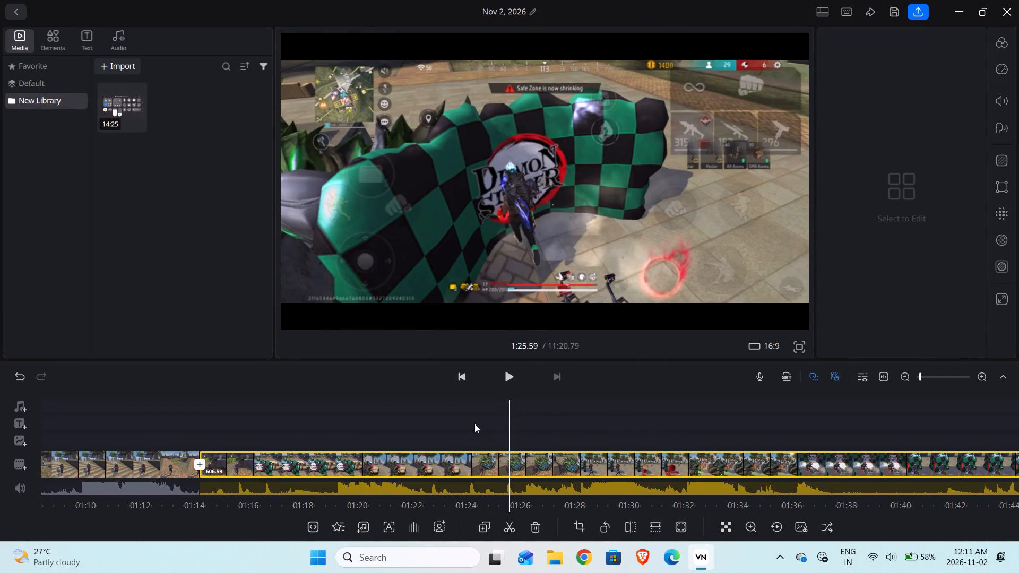
left_click_drag(474, 423, 563, 442)
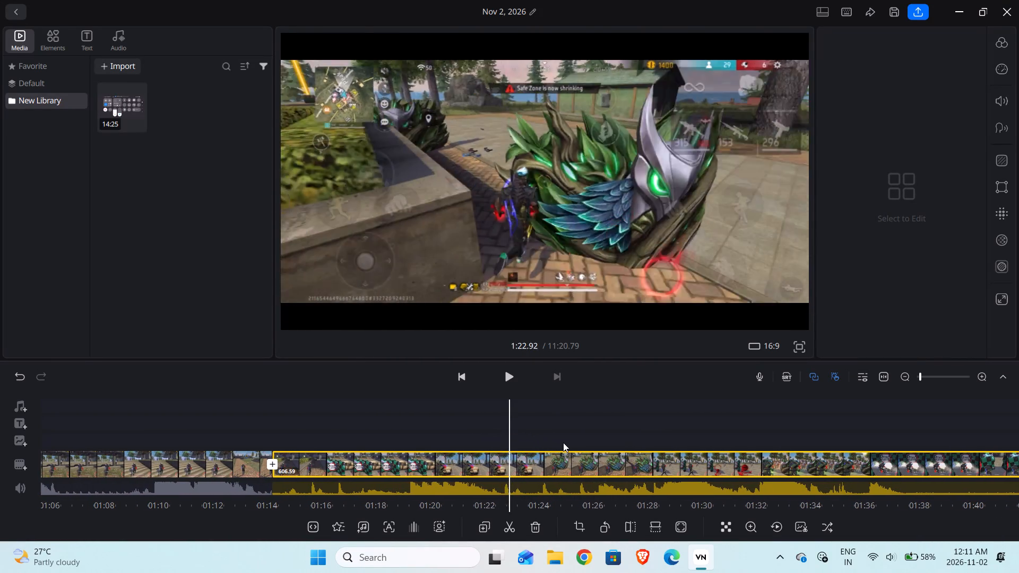
left_click_drag(563, 442, 538, 433)
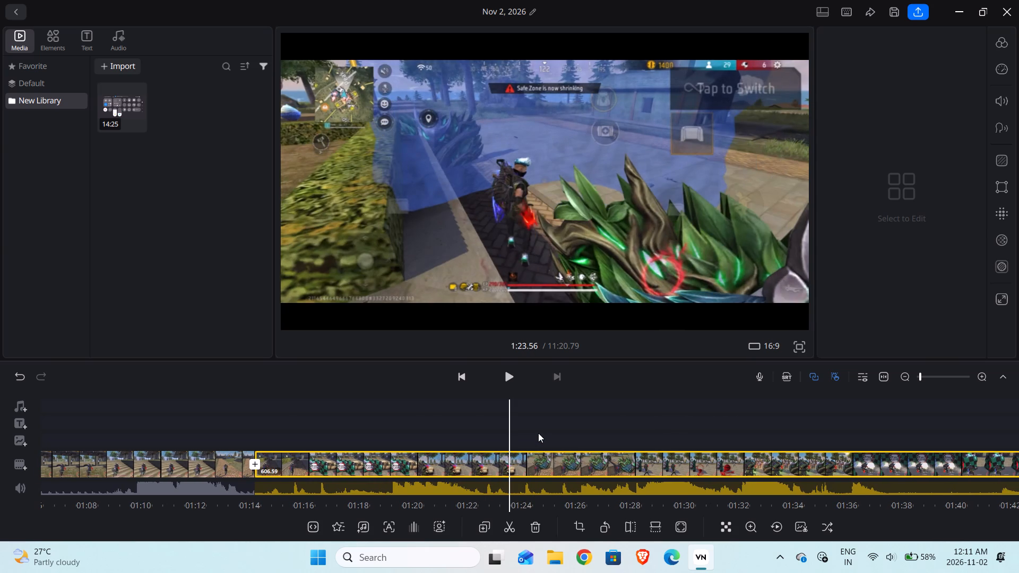
left_click_drag(538, 433, 531, 432)
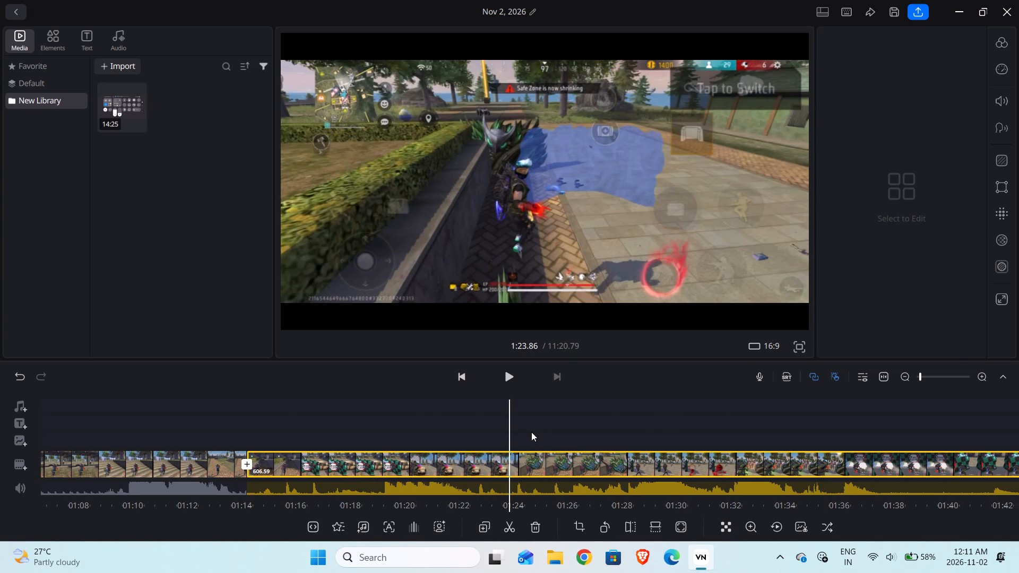
left_click_drag(531, 432, 523, 429)
left_click(511, 527)
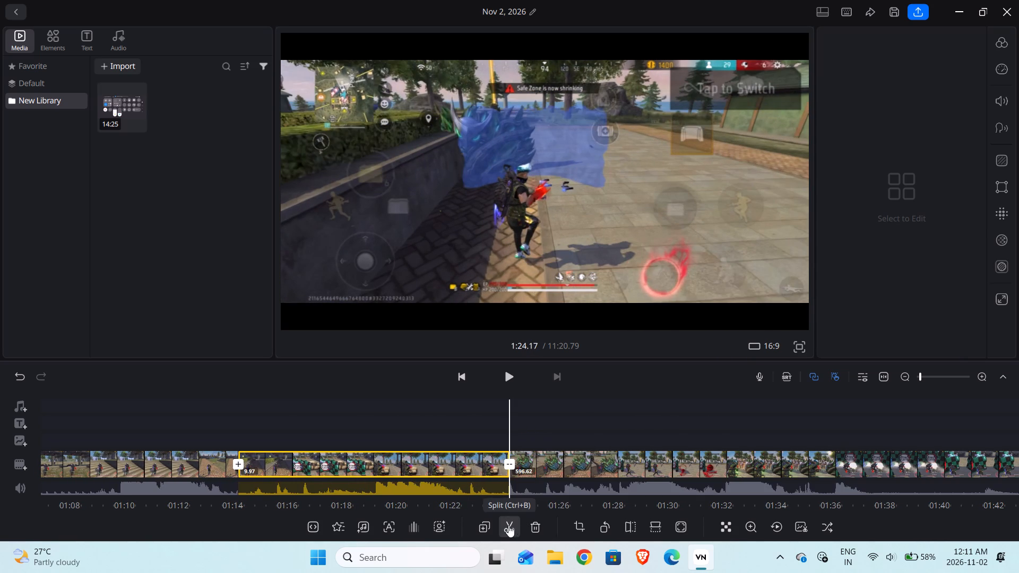
Delete the clip section between the 1:14.20 and 1:24.17 cuts.
left_click(536, 528)
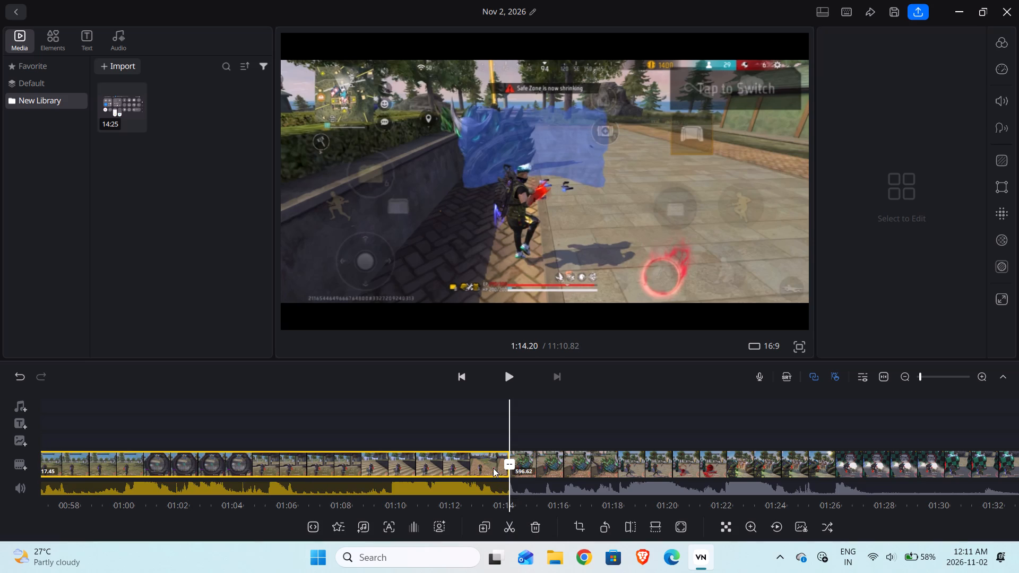
Play through the new join and the fight, and split the clip at 1:26.27, with the downed enemy between the Demon Slayer walls.
left_click_drag(463, 435, 512, 438)
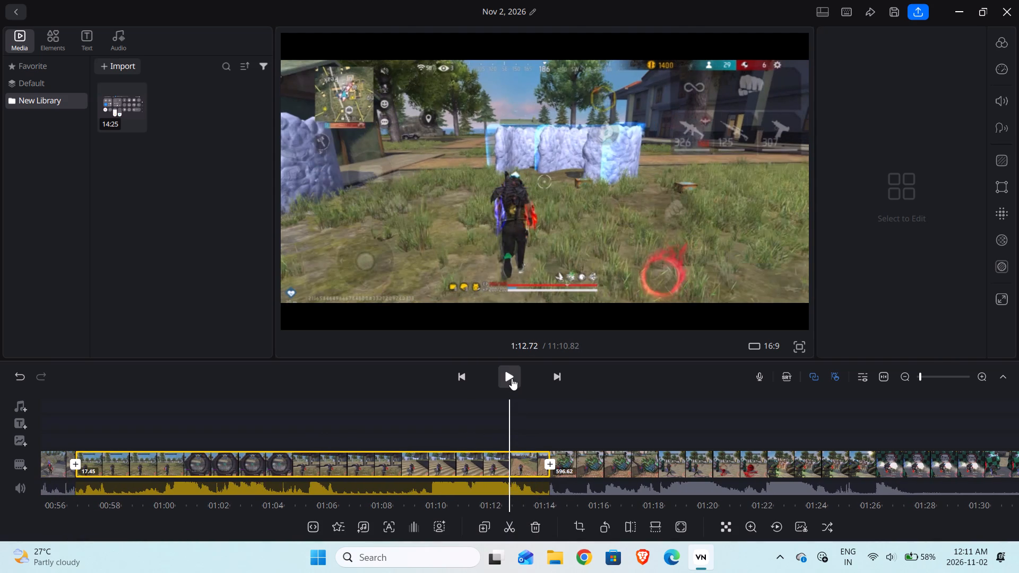
left_click(509, 376)
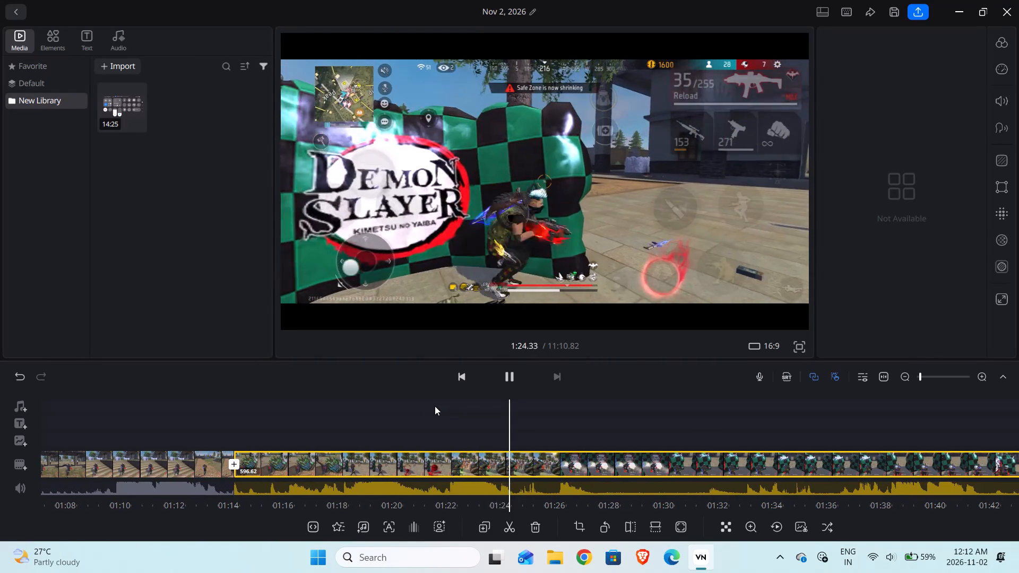
left_click(504, 366)
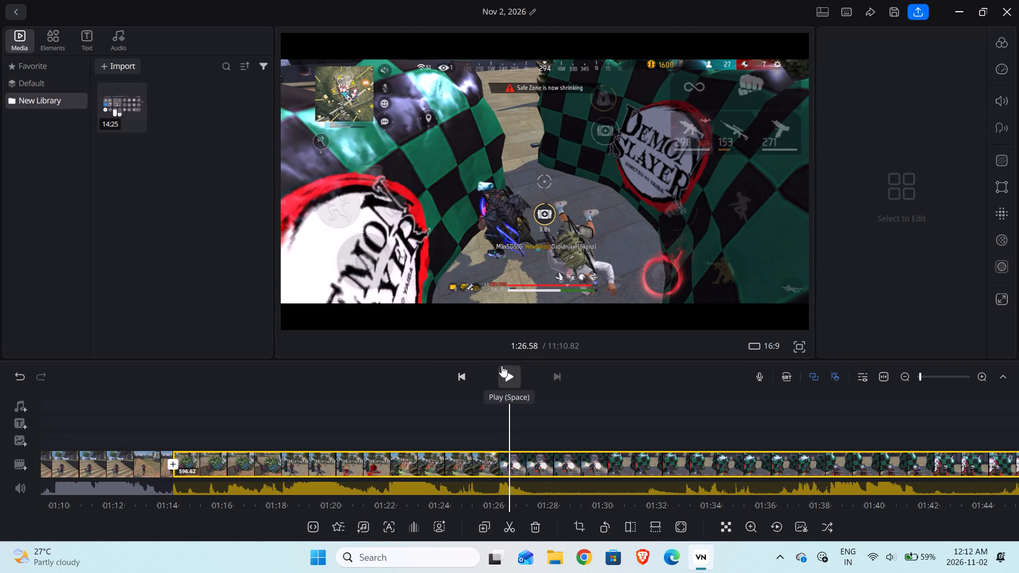
left_click(502, 366)
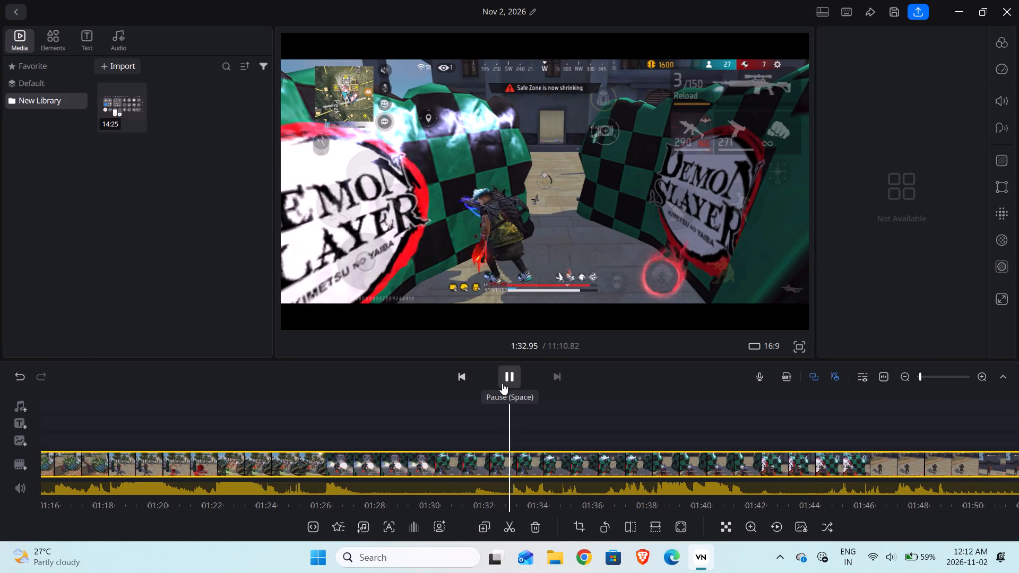
left_click_drag(496, 418, 595, 440)
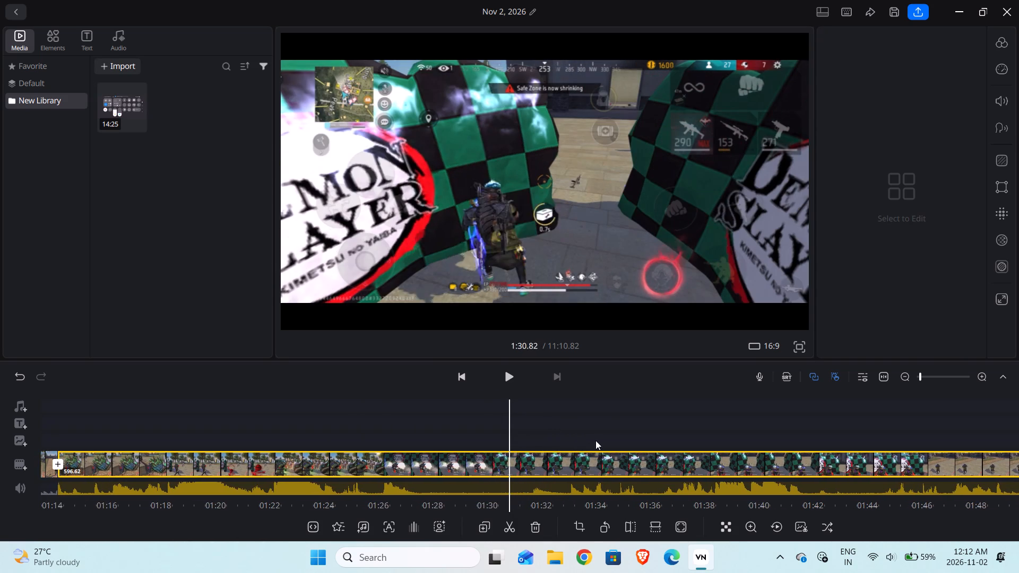
left_click_drag(595, 440, 763, 468)
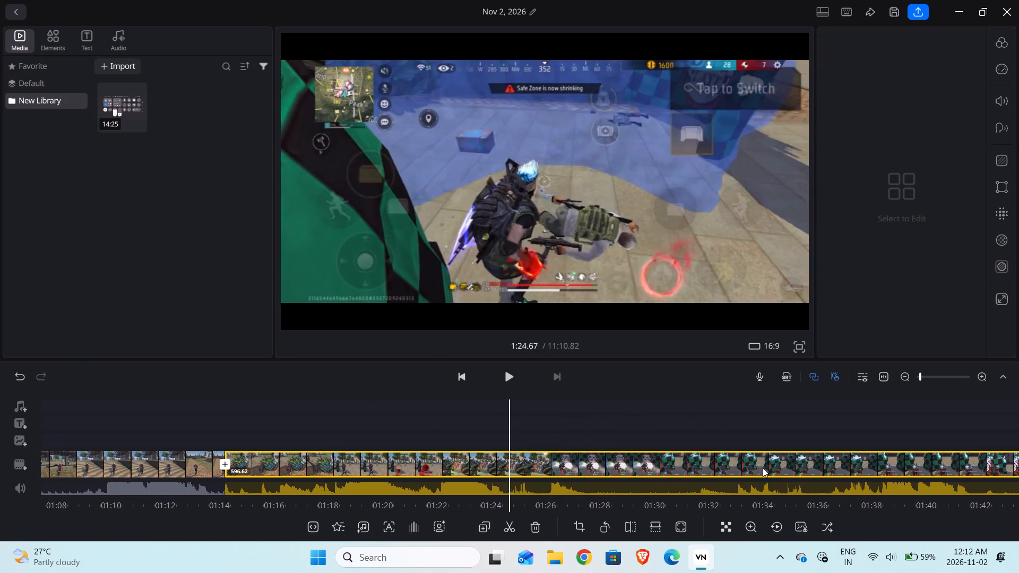
left_click_drag(763, 468, 747, 468)
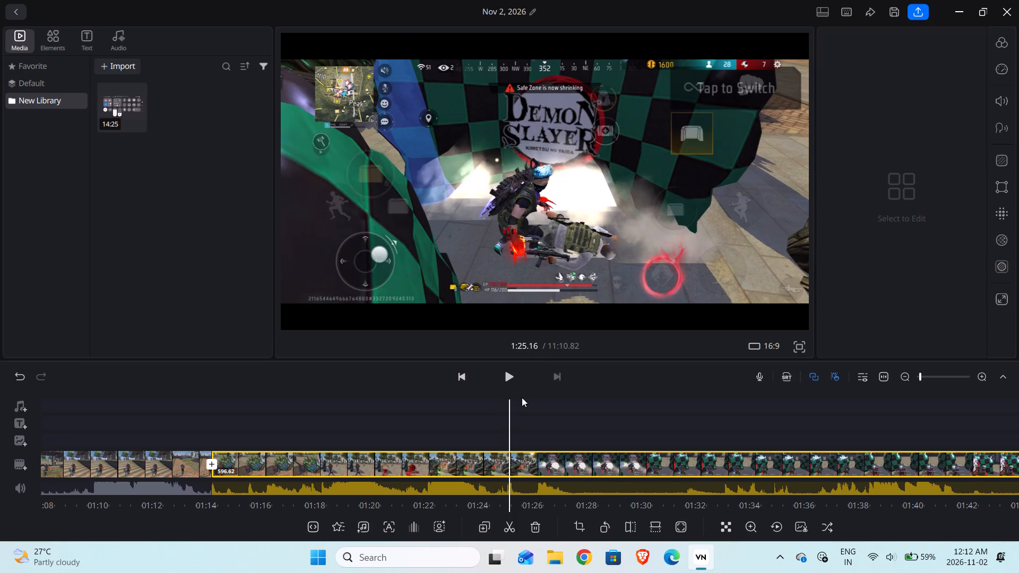
left_click_drag(477, 412, 537, 432)
left_click(515, 384)
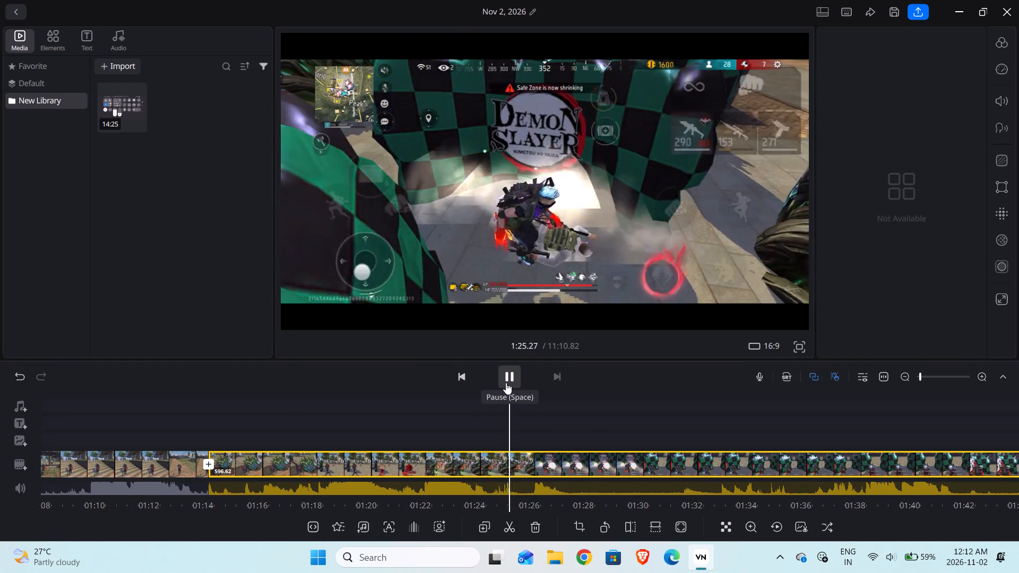
left_click(506, 383)
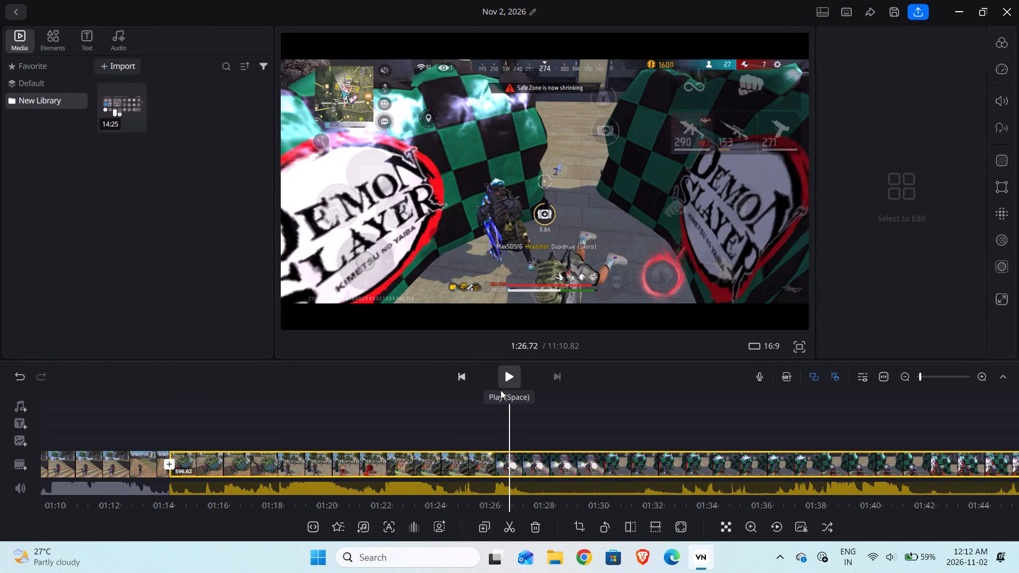
left_click_drag(498, 418, 520, 424)
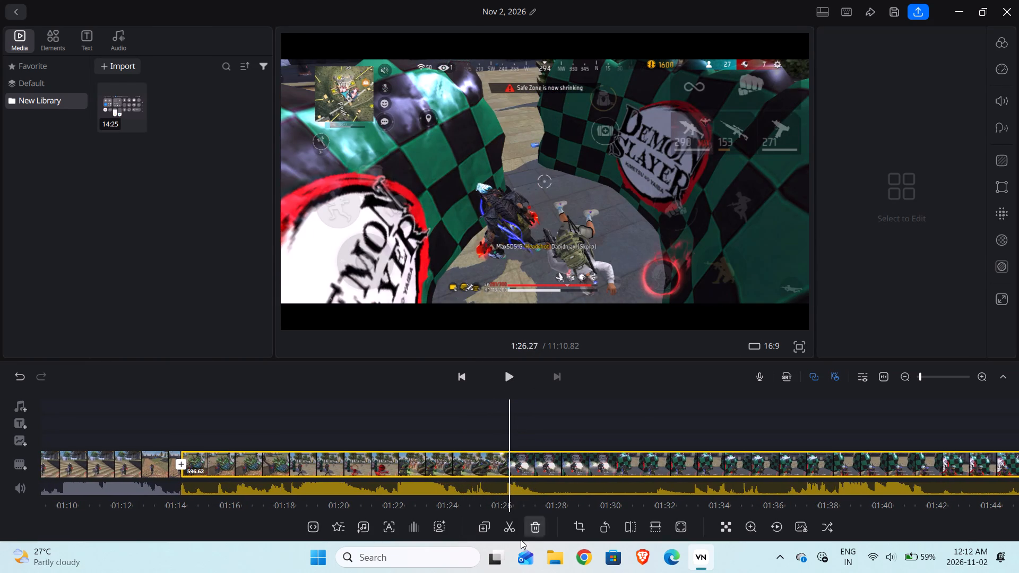
left_click(507, 533)
Split the clip at 1:36.80, as the character crouches between the Demon Slayer walls, and delete the section back to 1:26.27.
left_click_drag(574, 416, 467, 420)
left_click_drag(597, 442, 486, 447)
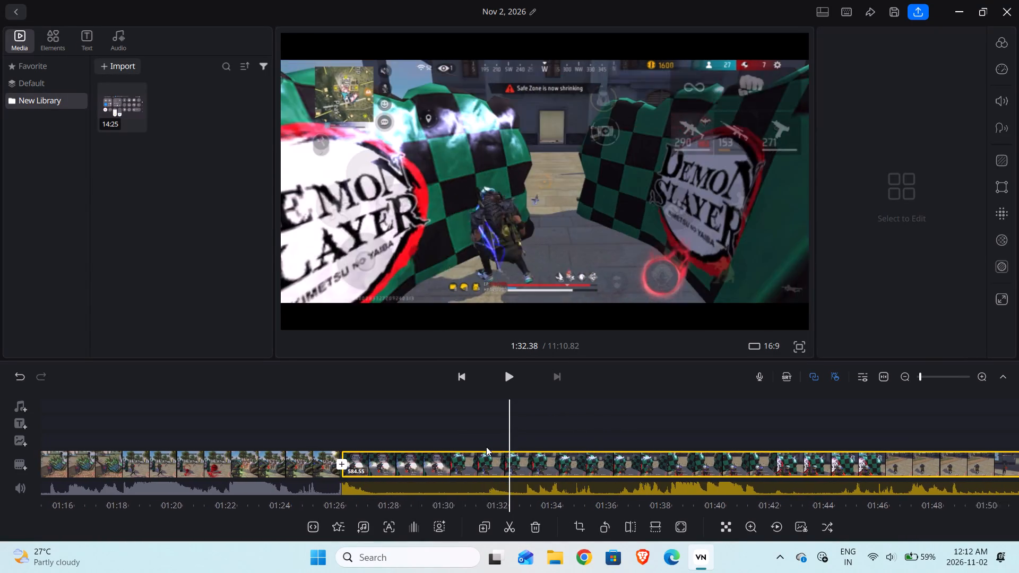
left_click_drag(486, 447, 480, 446)
left_click_drag(565, 437, 460, 433)
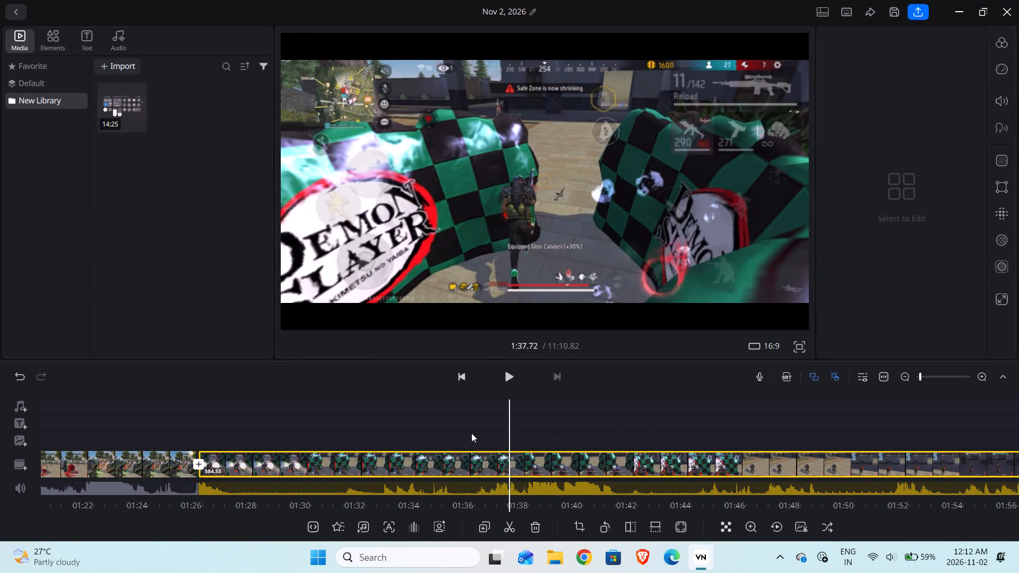
left_click_drag(568, 429, 525, 424)
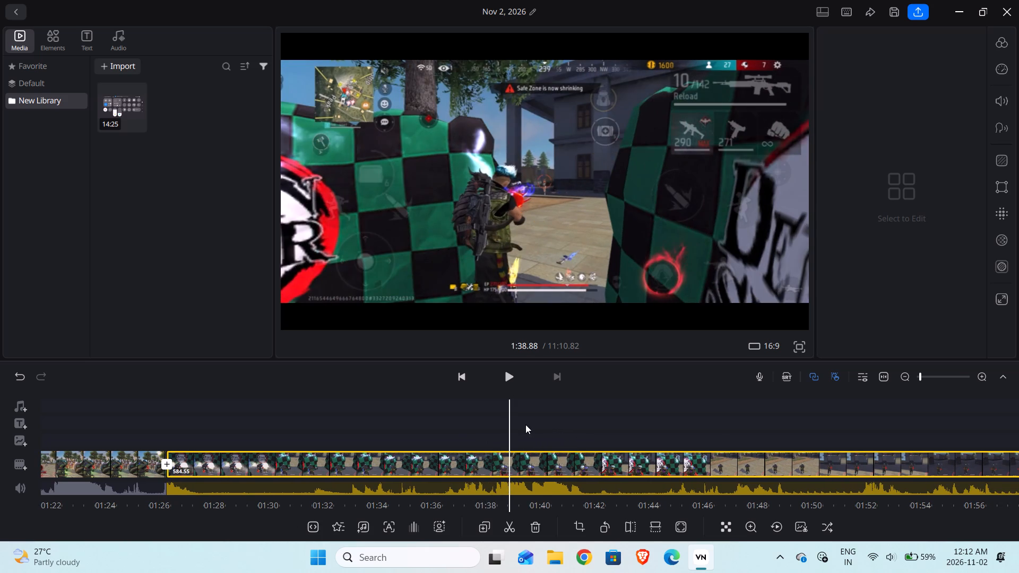
left_click_drag(525, 424, 545, 431)
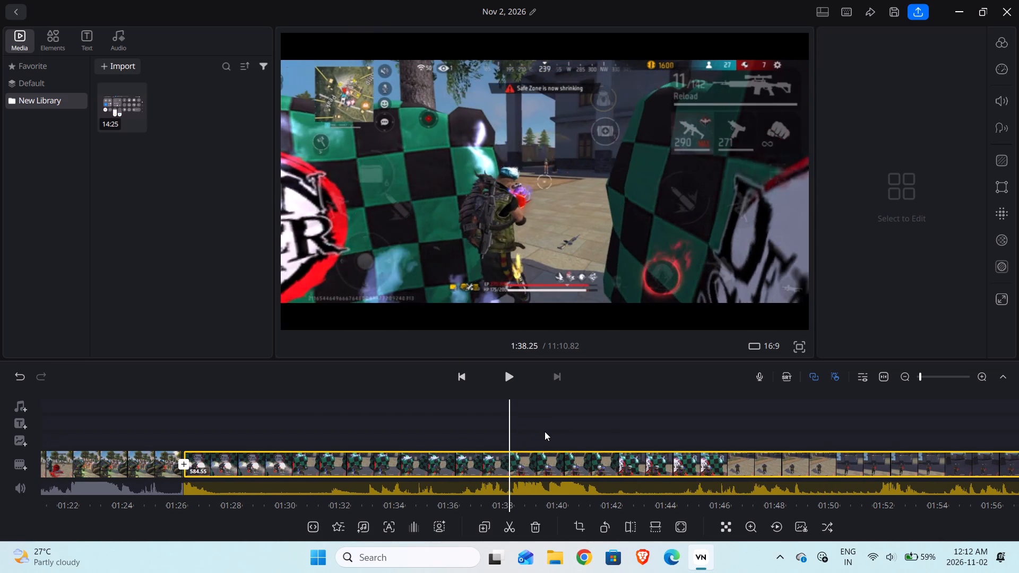
left_click_drag(545, 431, 569, 436)
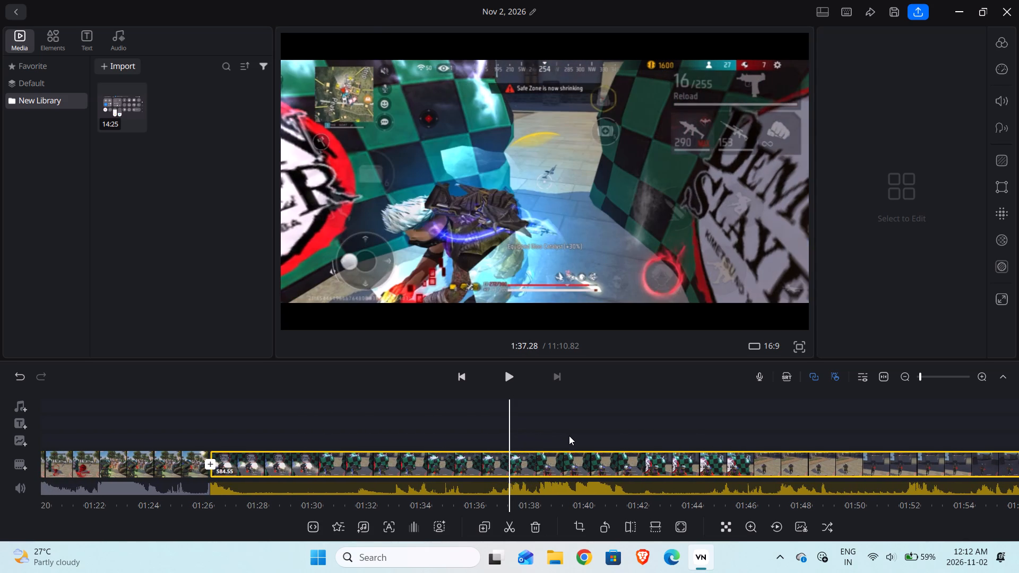
left_click_drag(569, 436, 612, 452)
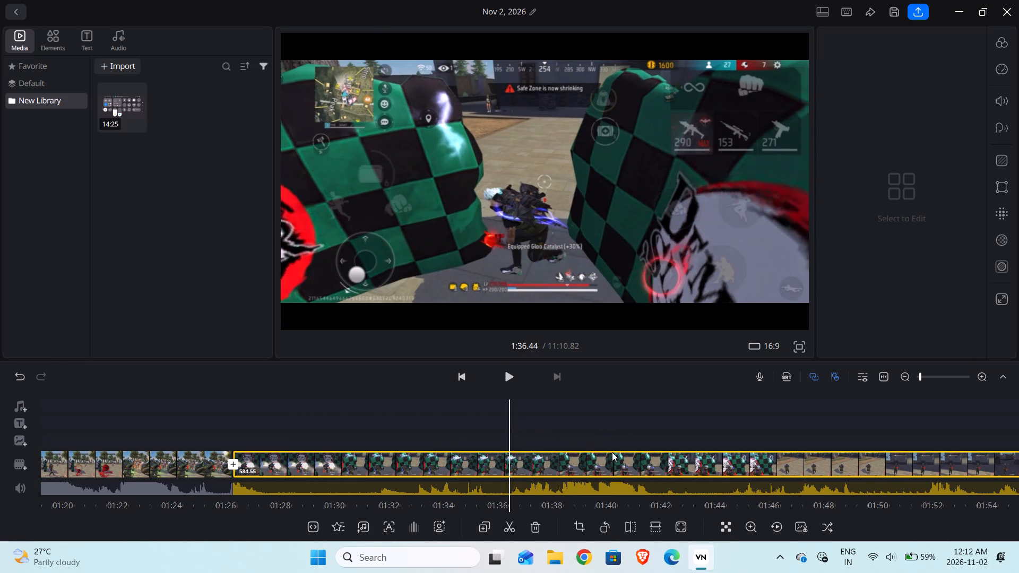
left_click_drag(612, 452, 571, 442)
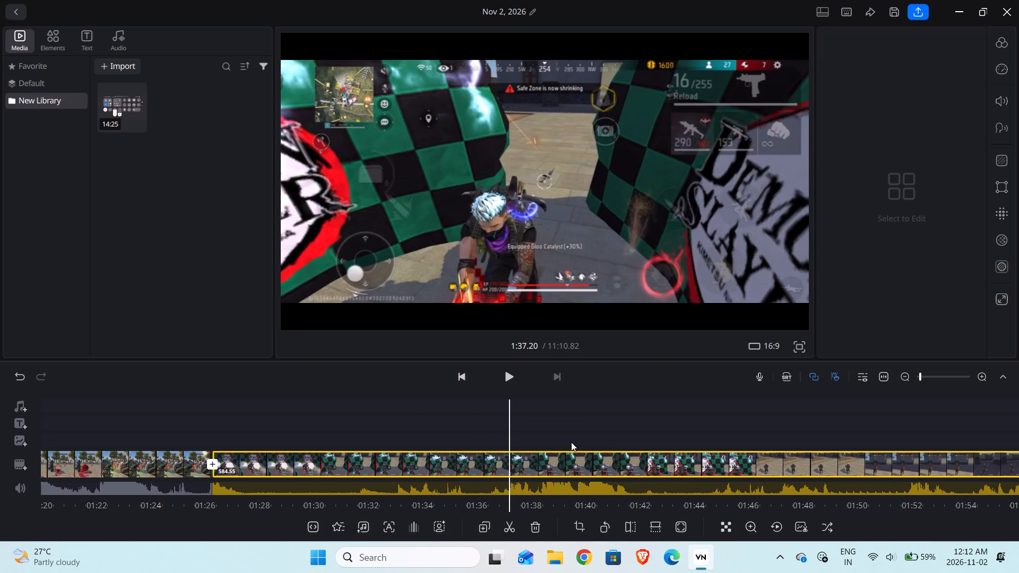
left_click_drag(571, 442, 569, 439)
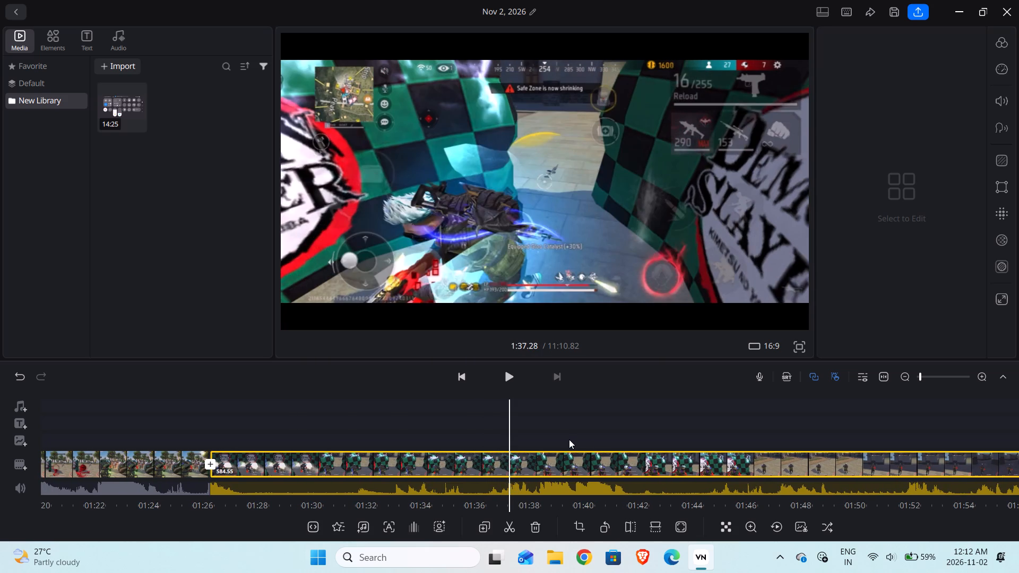
left_click_drag(569, 439, 575, 441)
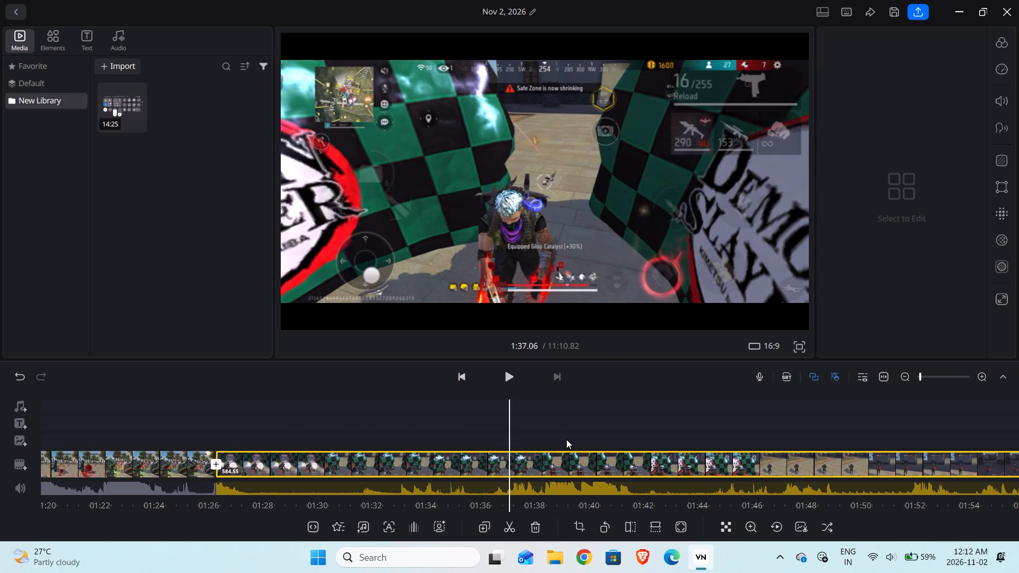
left_click_drag(534, 425, 547, 429)
left_click_drag(547, 429, 552, 431)
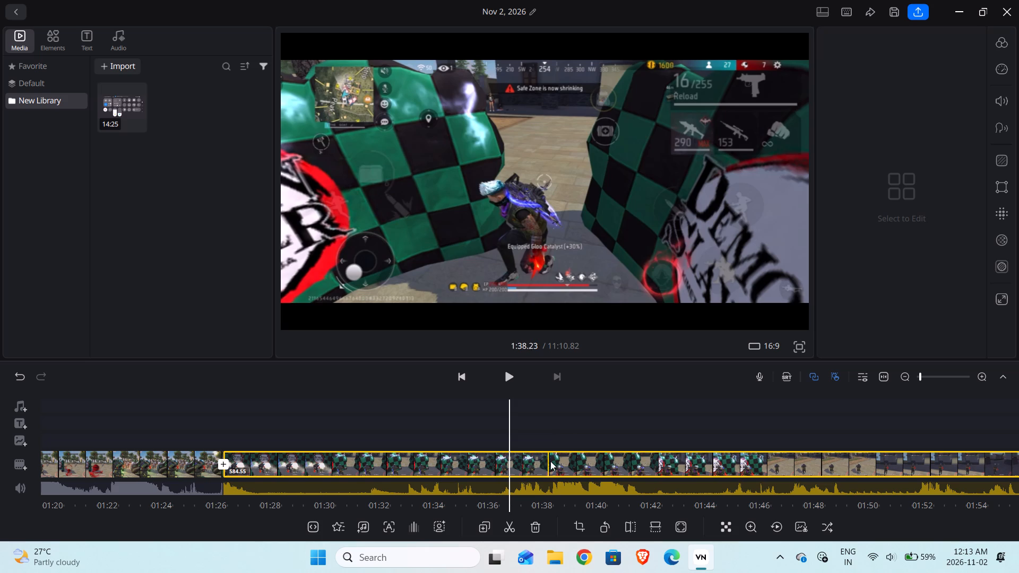
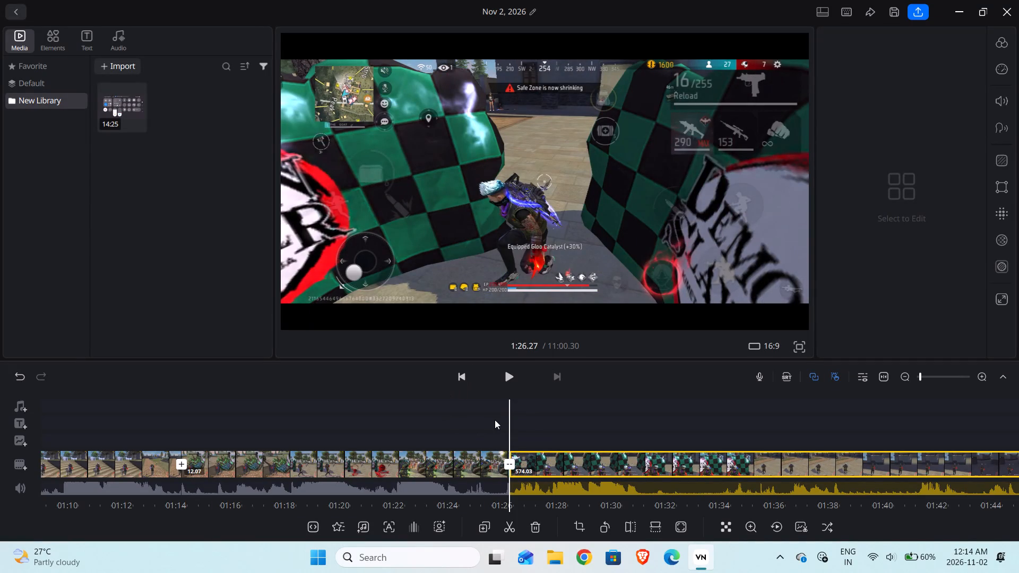
left_click_drag(491, 422, 531, 430)
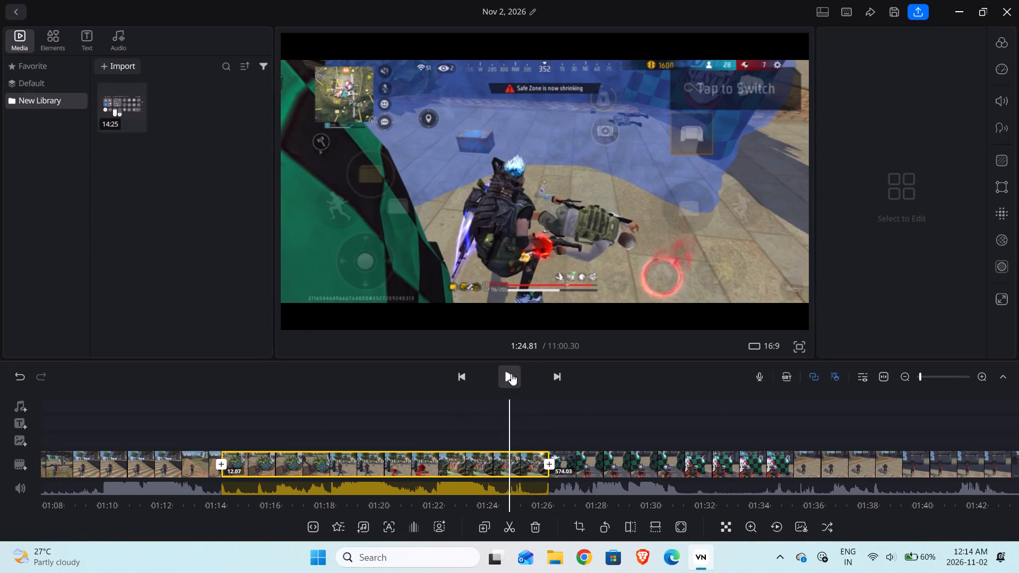
left_click(510, 374)
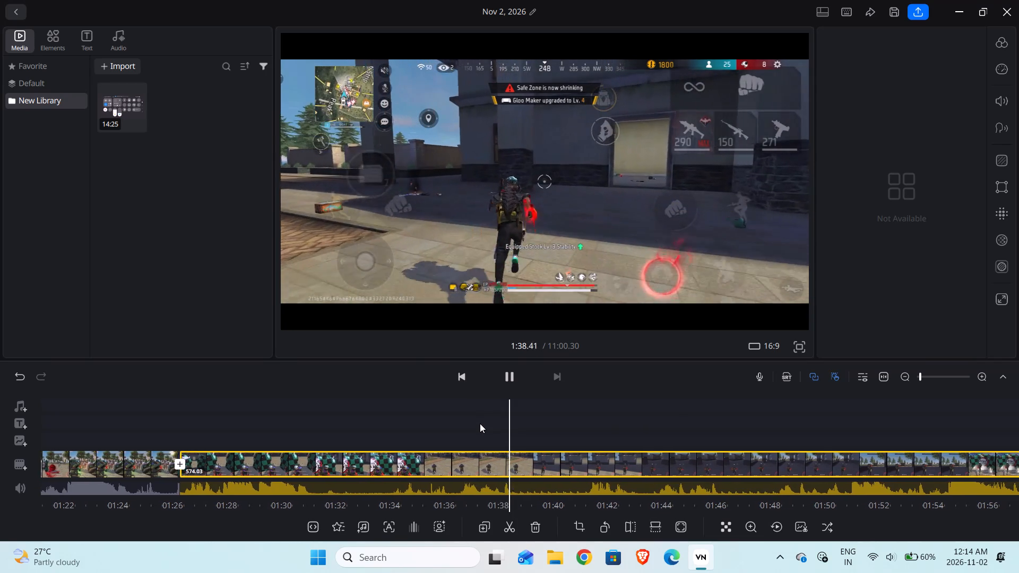
left_click_drag(437, 422, 441, 423)
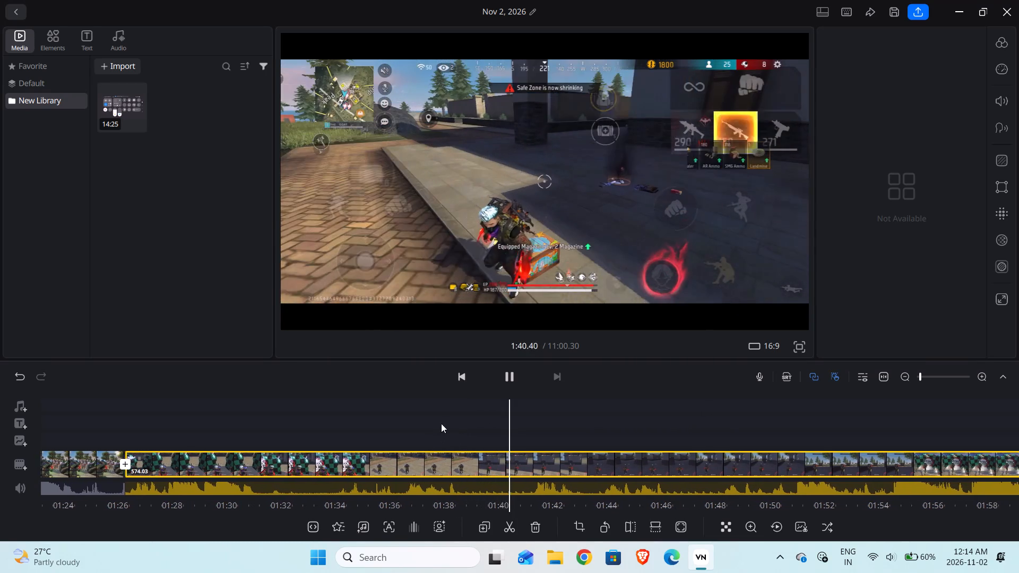
left_click_drag(441, 423, 737, 458)
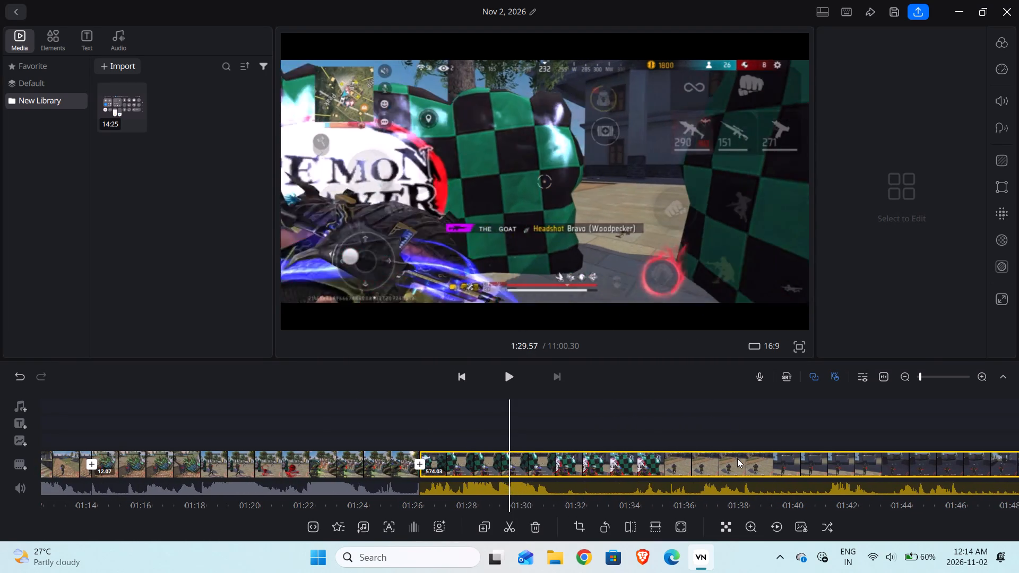
left_click_drag(737, 458, 659, 445)
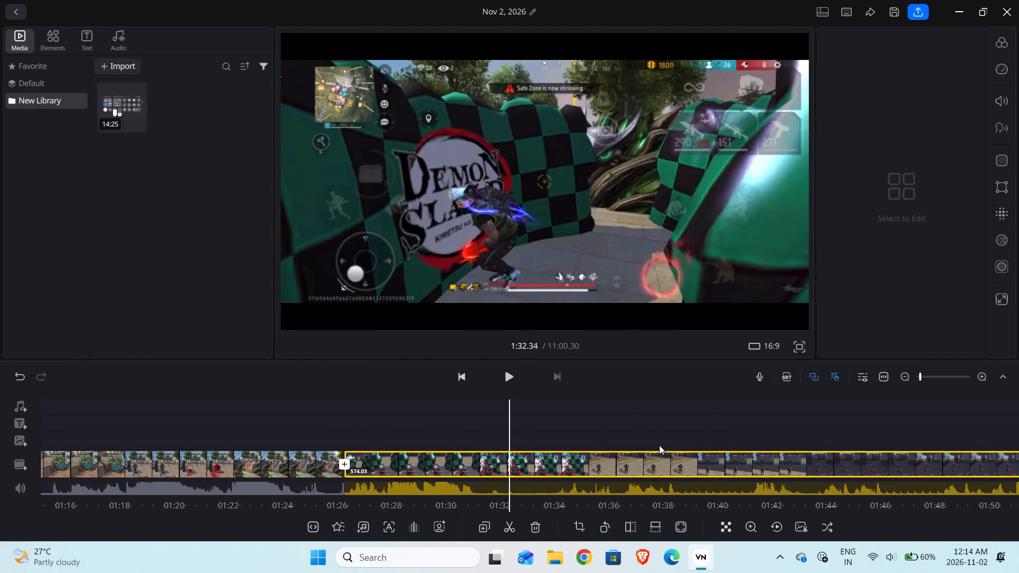
left_click_drag(659, 445, 586, 431)
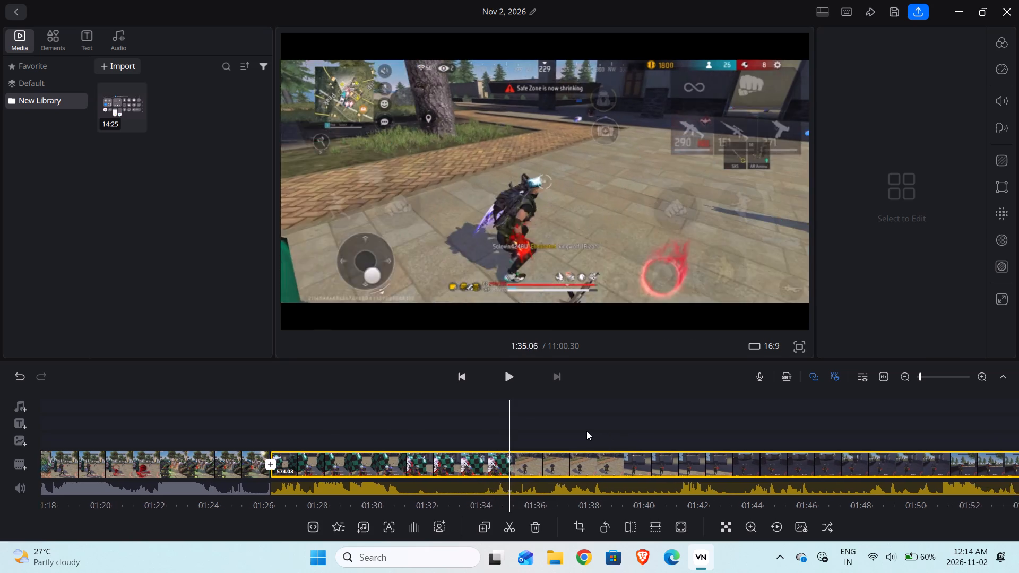
left_click_drag(586, 431, 805, 463)
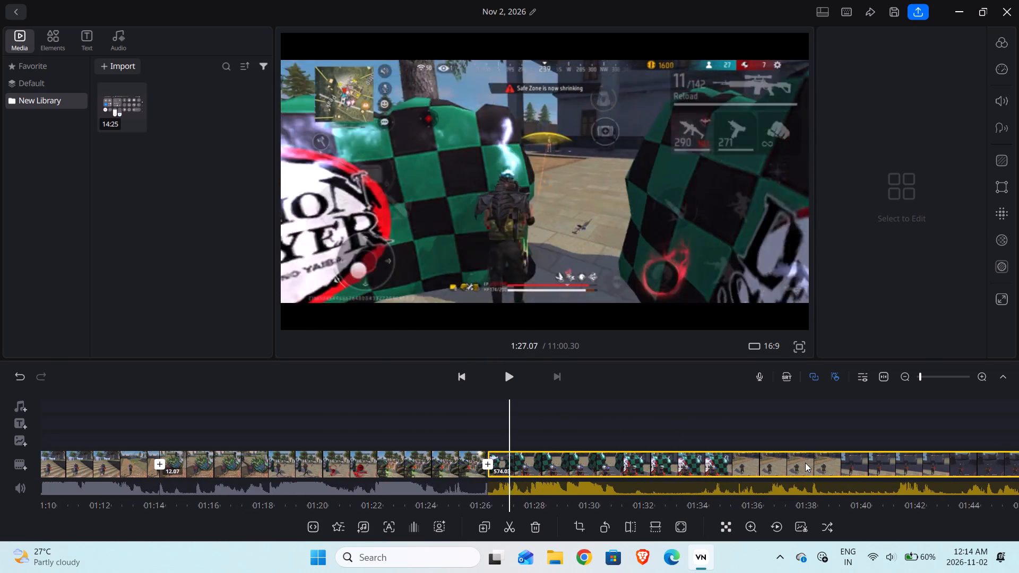
left_click_drag(805, 463, 951, 510)
left_click(508, 370)
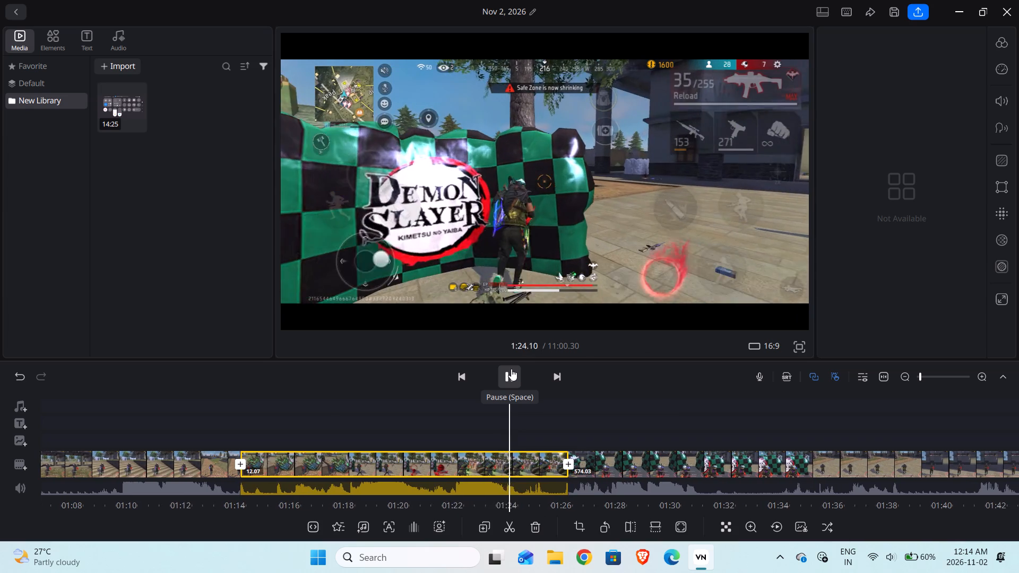
left_click(512, 367)
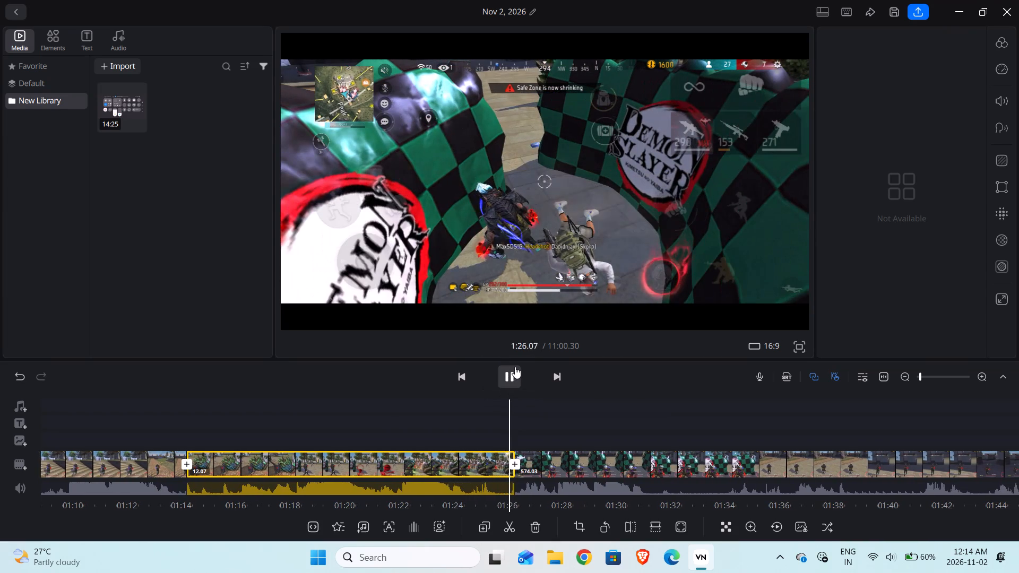
left_click_drag(509, 431, 659, 457)
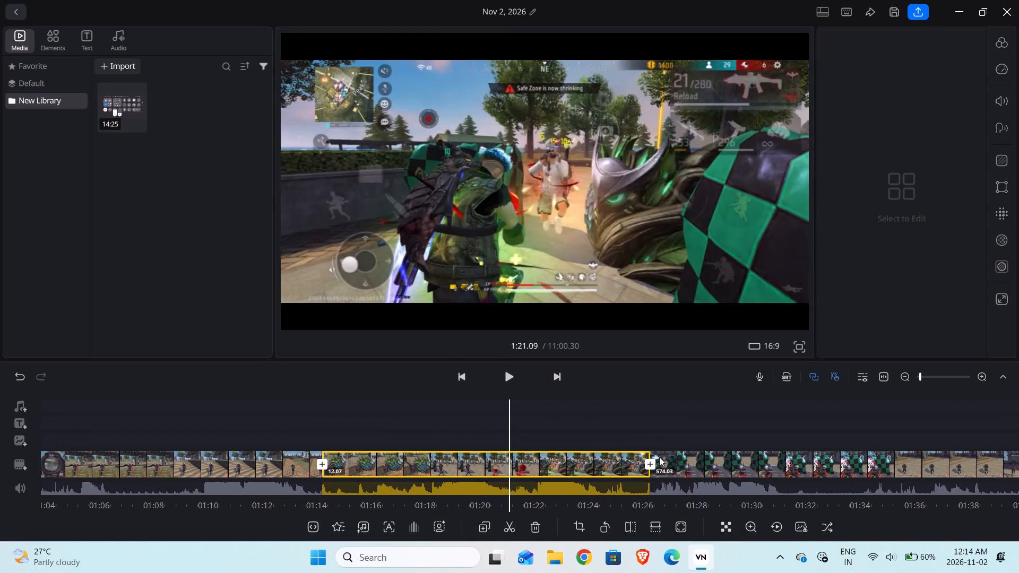
left_click(509, 375)
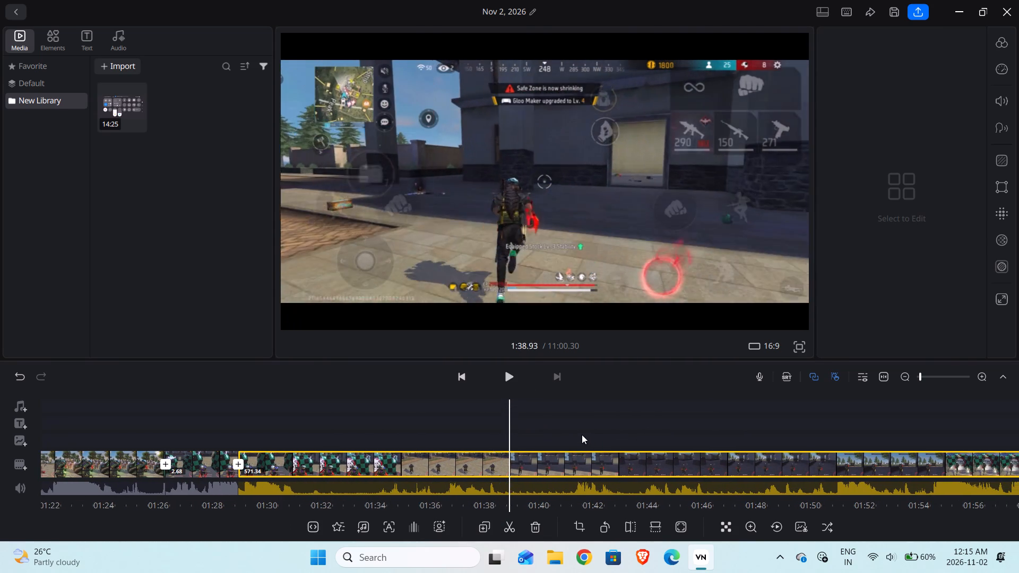
left_click_drag(582, 435, 521, 426)
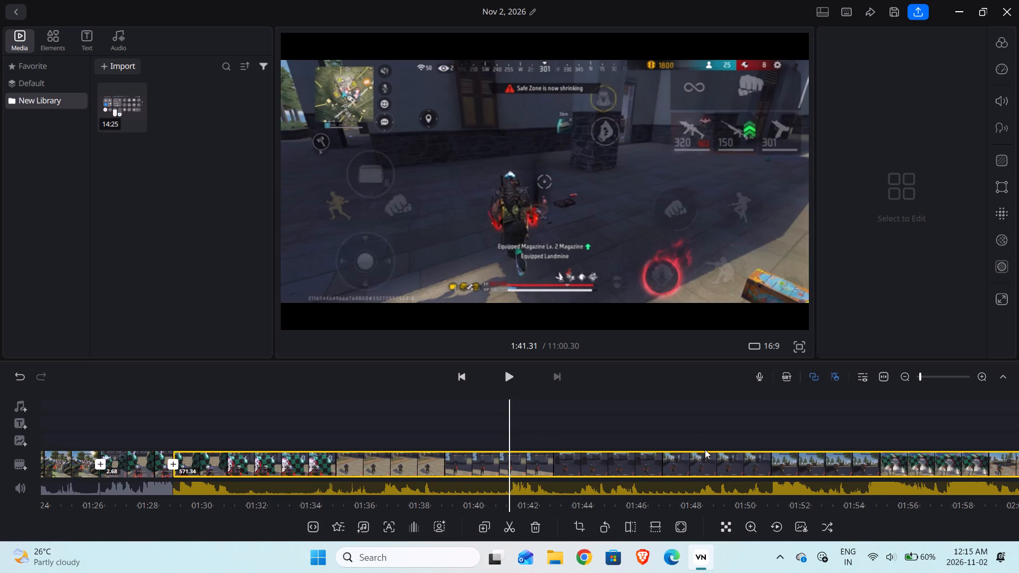
left_click_drag(688, 437, 557, 436)
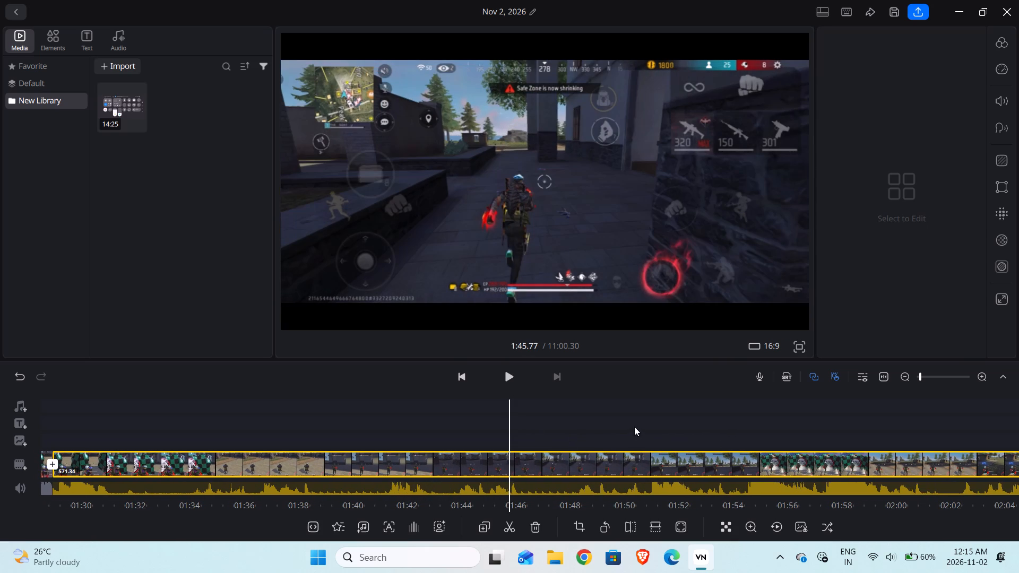
left_click_drag(501, 403, 525, 404)
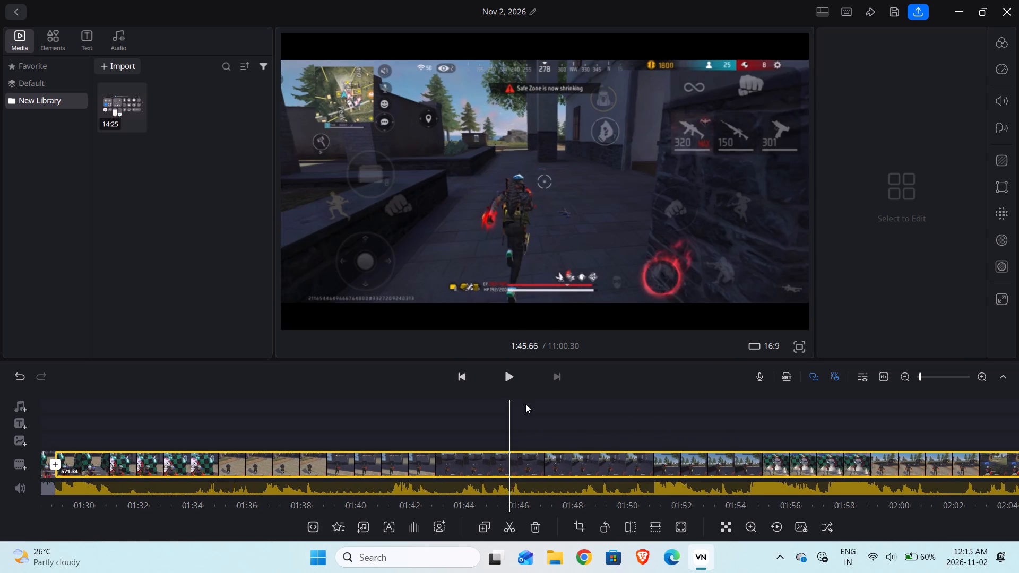
left_click_drag(525, 404, 649, 414)
left_click_drag(467, 423, 504, 428)
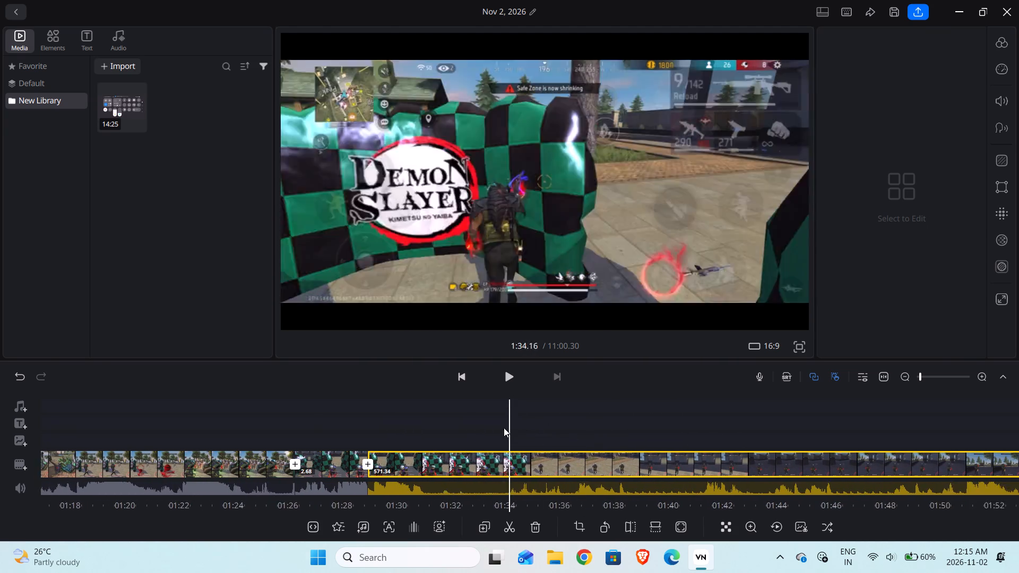
left_click_drag(504, 428, 447, 417)
left_click_drag(640, 409, 514, 407)
left_click_drag(676, 422, 640, 422)
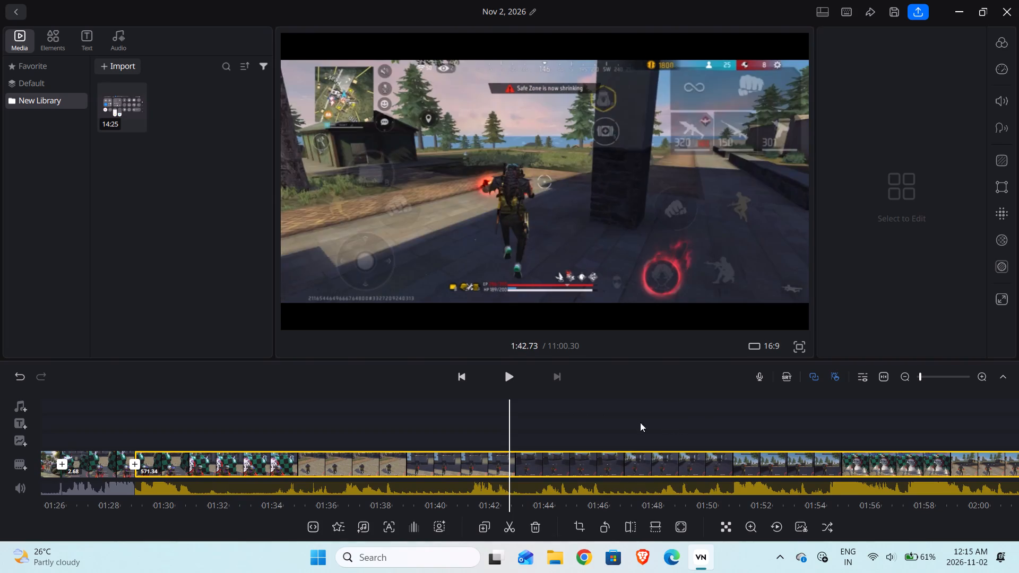
left_click_drag(640, 422, 519, 415)
left_click_drag(553, 422, 567, 425)
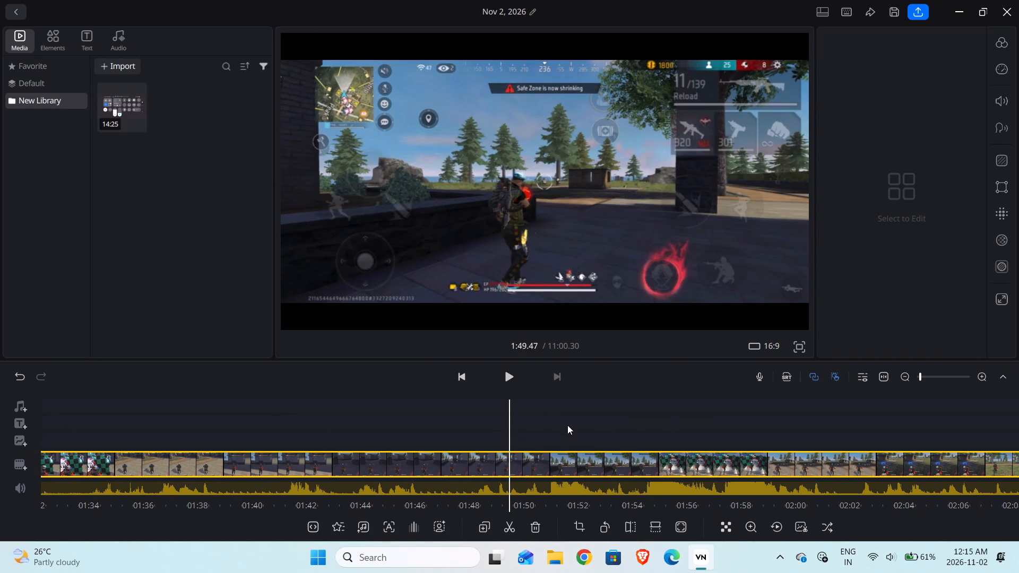
left_click_drag(567, 425, 614, 430)
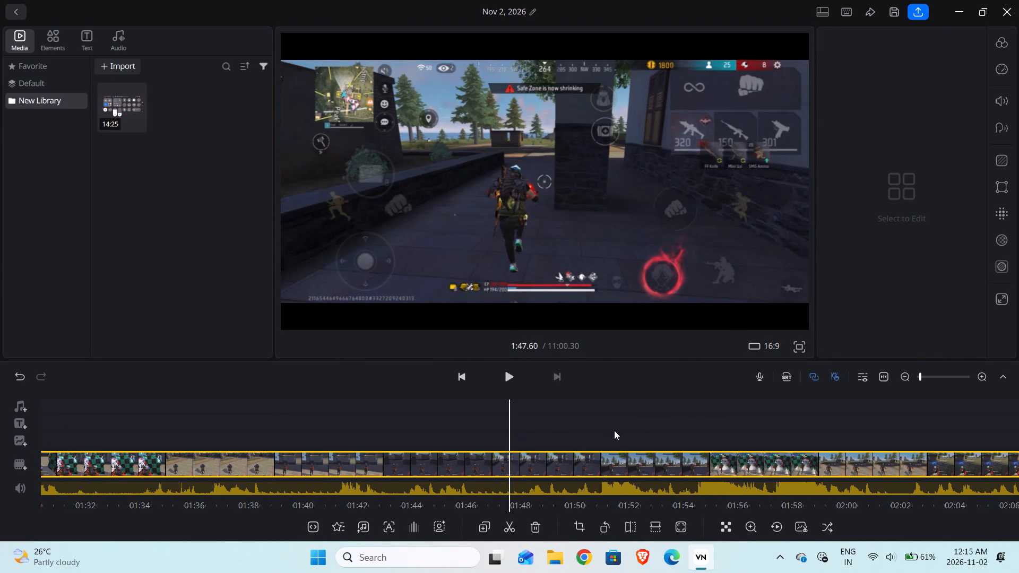
left_click_drag(614, 430, 617, 431)
left_click(505, 529)
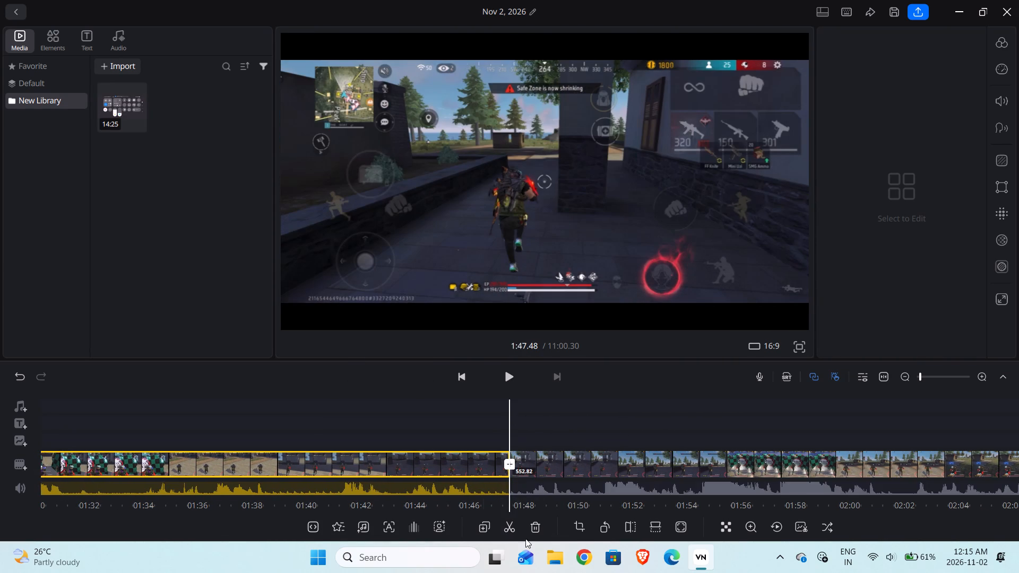
left_click(541, 521)
Play through the new join and the following fight, and split the clip at 1:44.27, with the character at the loot box near the wooden hut.
left_click_drag(509, 405, 600, 429)
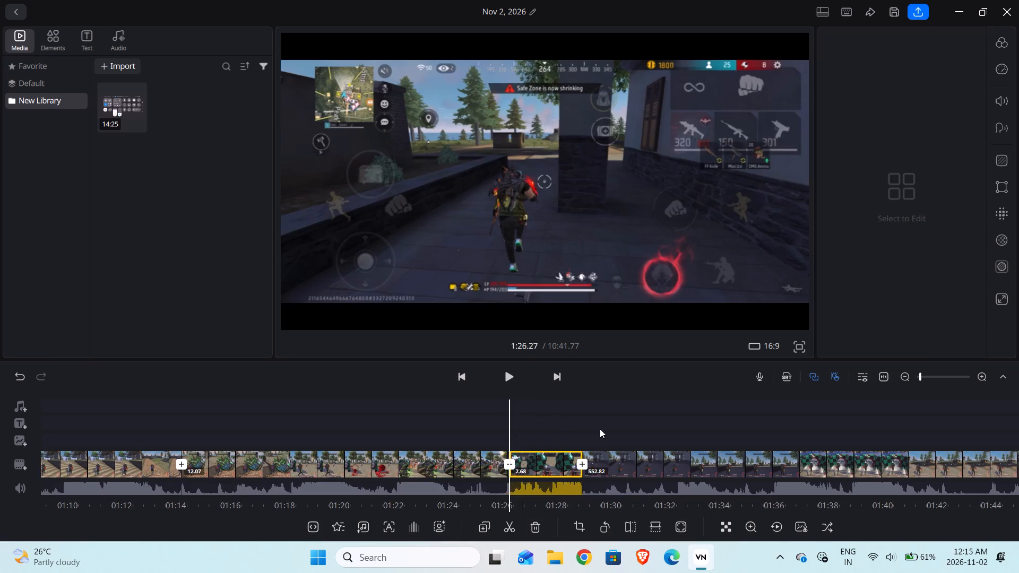
left_click_drag(600, 429, 650, 439)
left_click(510, 381)
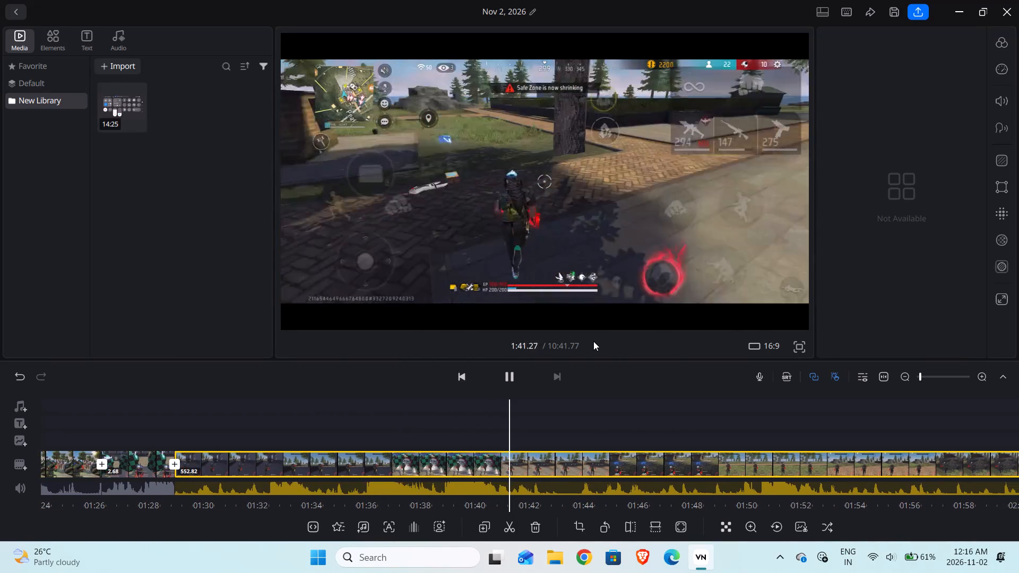
left_click(512, 369)
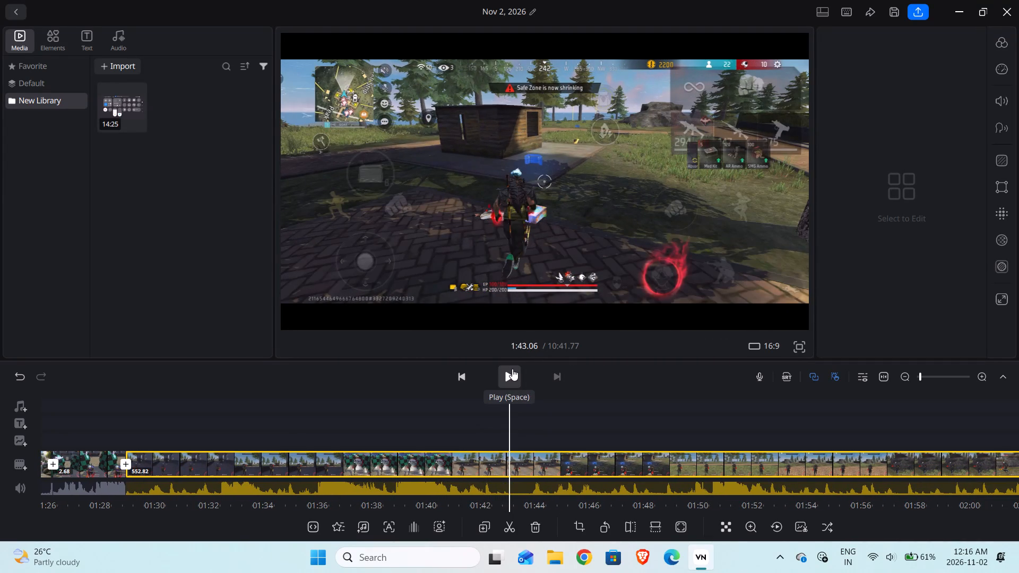
left_click(512, 369)
left_click(511, 370)
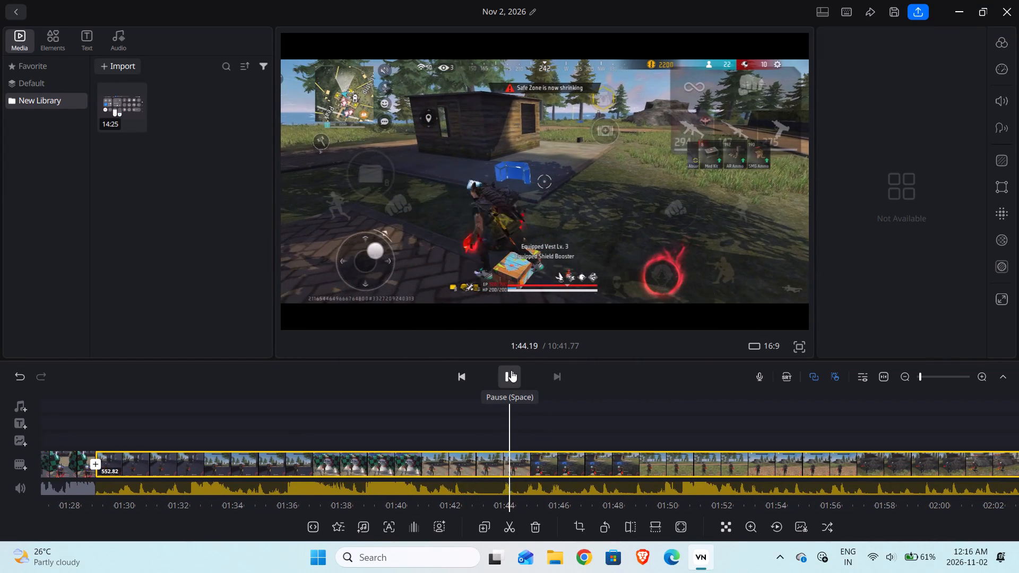
left_click(513, 521)
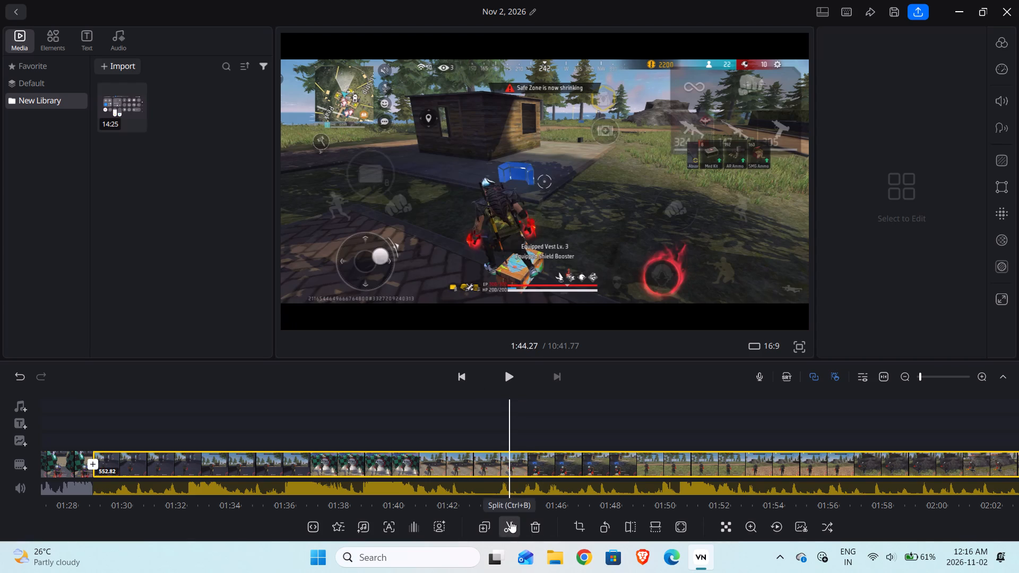
Undo the last split, made at 1:44.27 with the character at the loot box.
left_click_drag(609, 422, 466, 420)
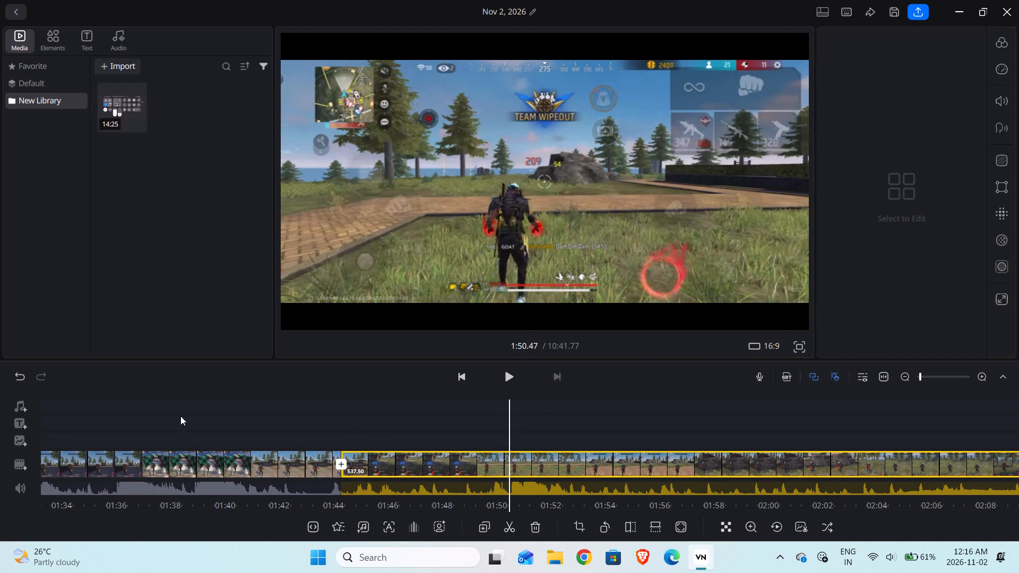
left_click(18, 383)
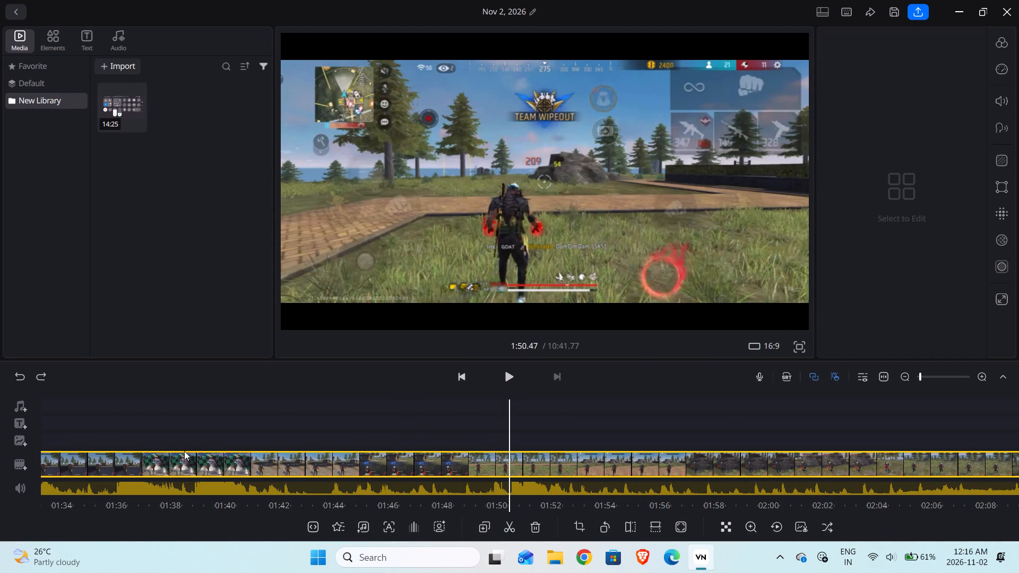
Play through the fight near the wooden hut from about 1:45 and split the clip at 1:54.06, as the character runs through grass toward the rocks.
left_click_drag(414, 404, 473, 416)
left_click_drag(423, 415, 489, 431)
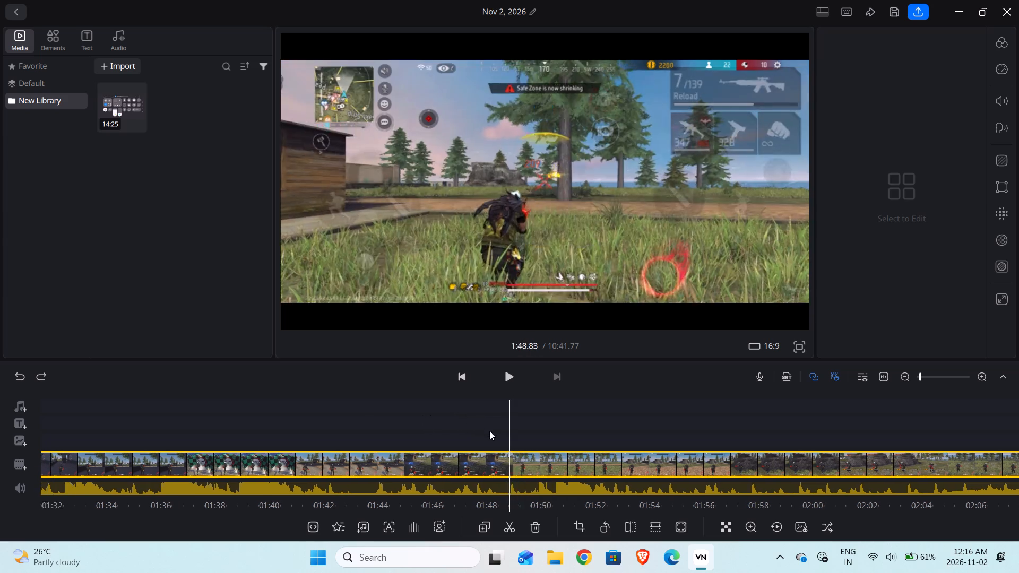
left_click_drag(489, 431, 515, 436)
left_click_drag(460, 412, 521, 427)
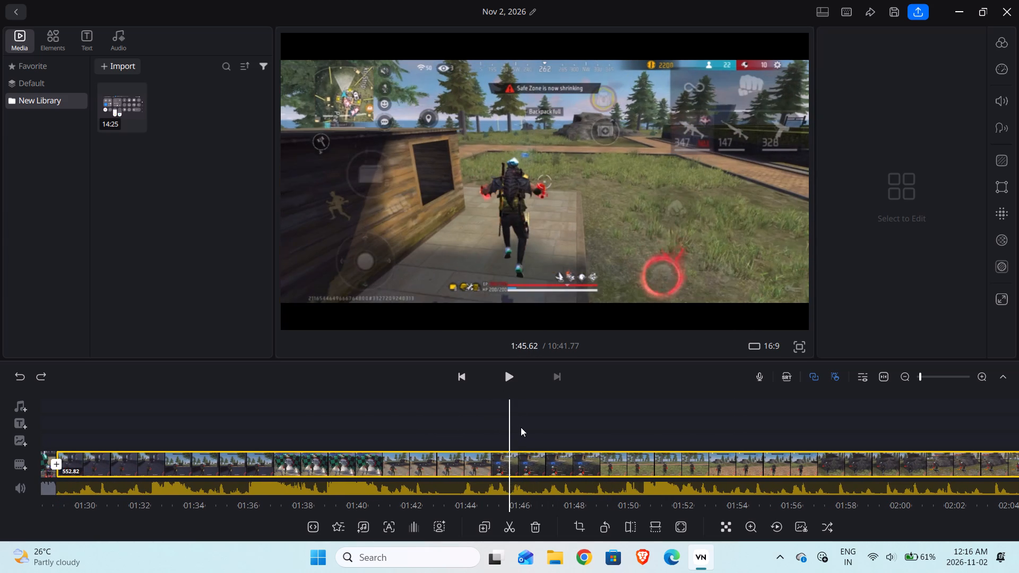
left_click(502, 377)
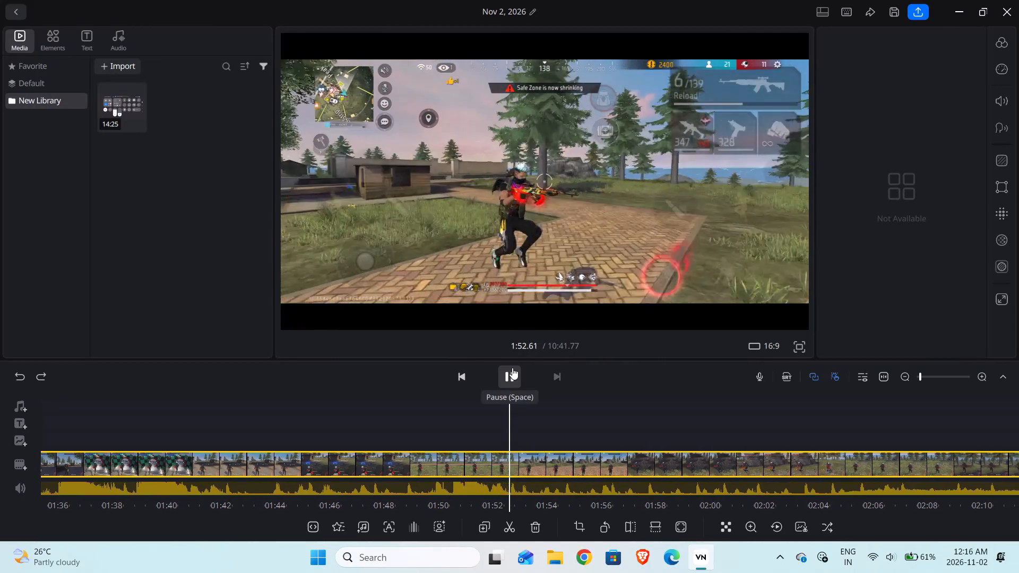
left_click(512, 368)
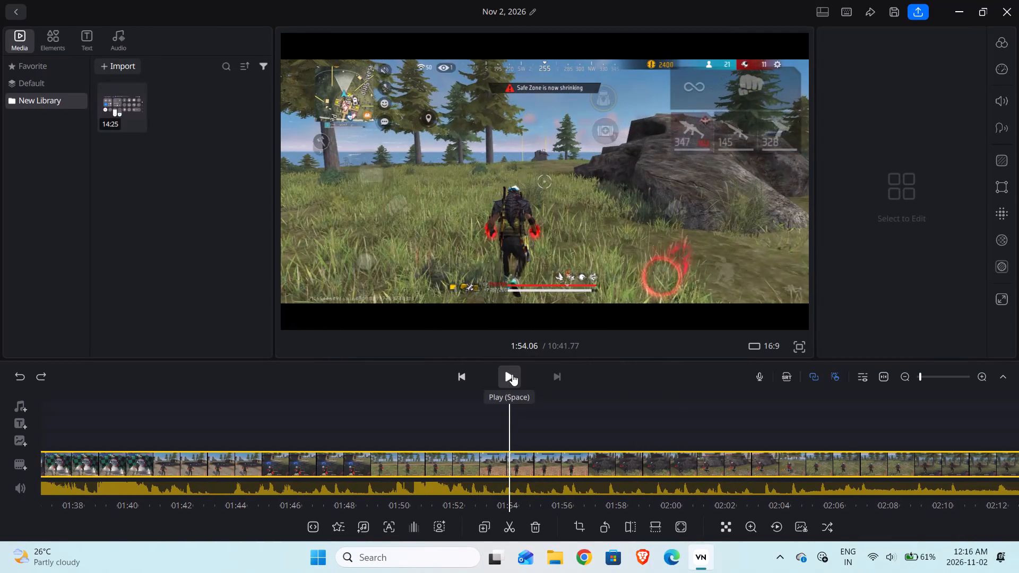
left_click(507, 525)
Scan the footage from 1:54 to about 3:09 for the next fight worth keeping.
left_click_drag(557, 421, 422, 422)
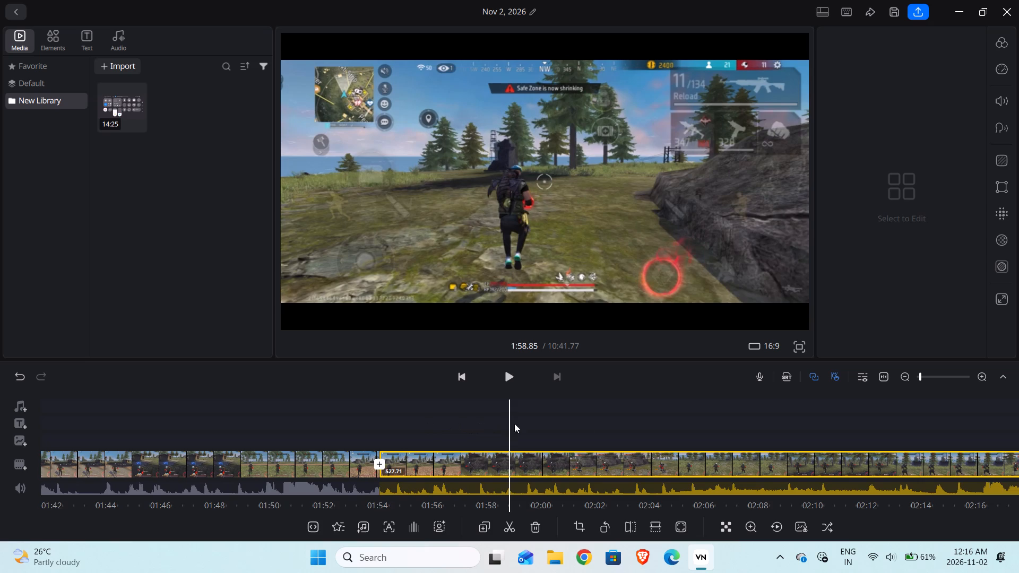
left_click_drag(598, 423, 473, 398)
left_click_drag(594, 409, 520, 406)
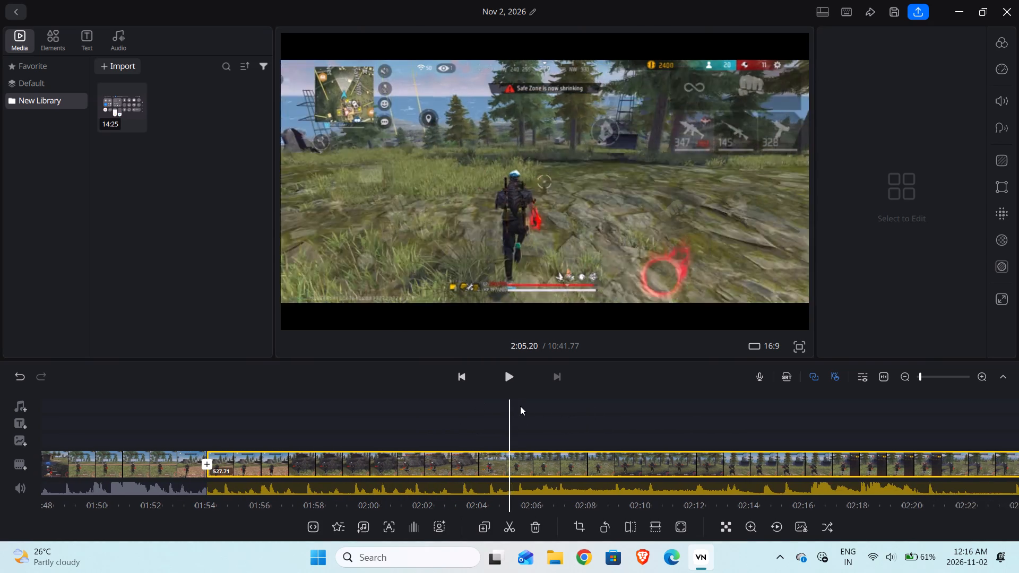
left_click_drag(520, 406, 481, 397)
left_click_drag(602, 418, 453, 397)
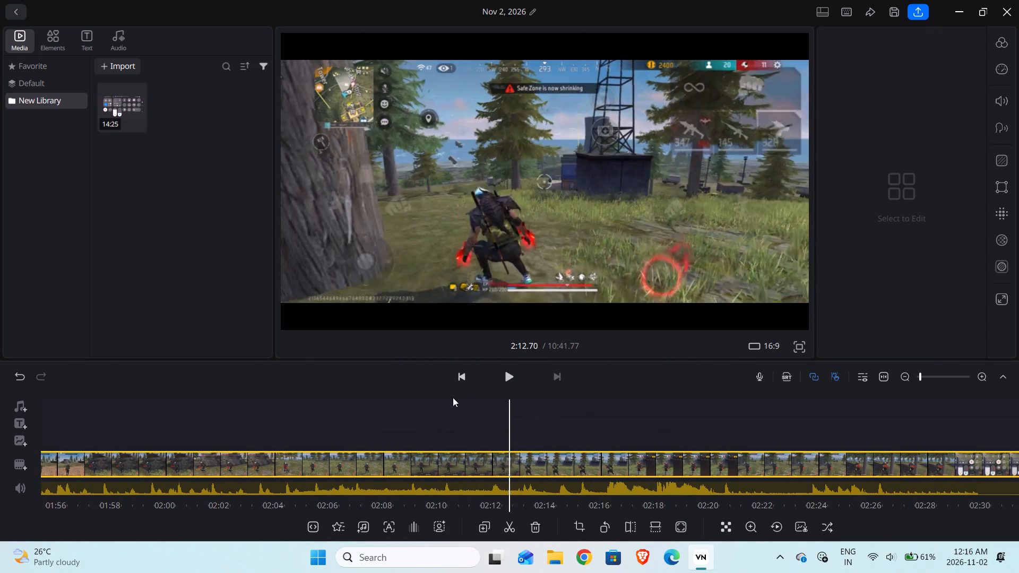
left_click_drag(453, 397, 420, 392)
left_click_drag(690, 431, 637, 428)
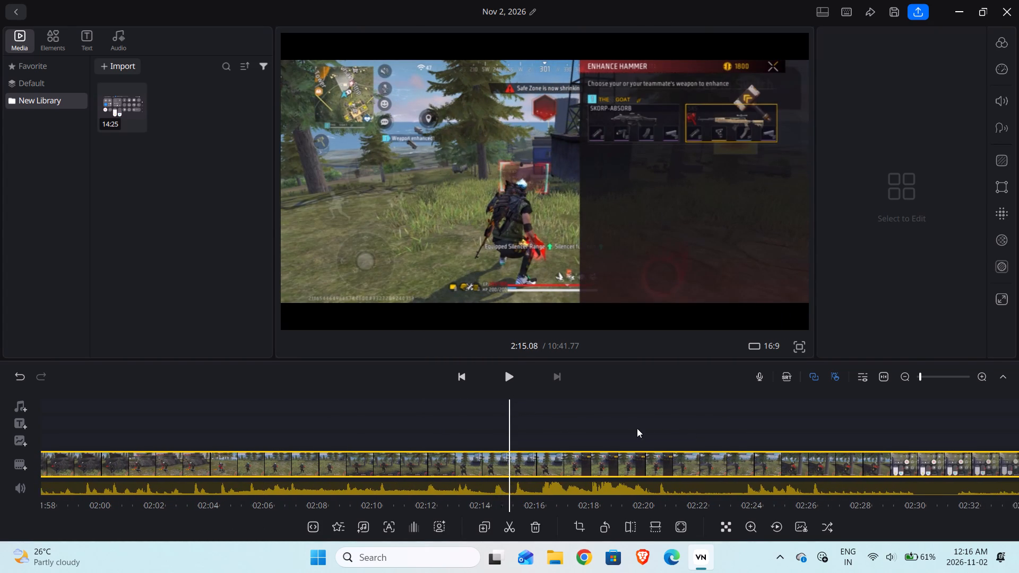
left_click_drag(637, 428, 499, 416)
left_click_drag(608, 429, 500, 420)
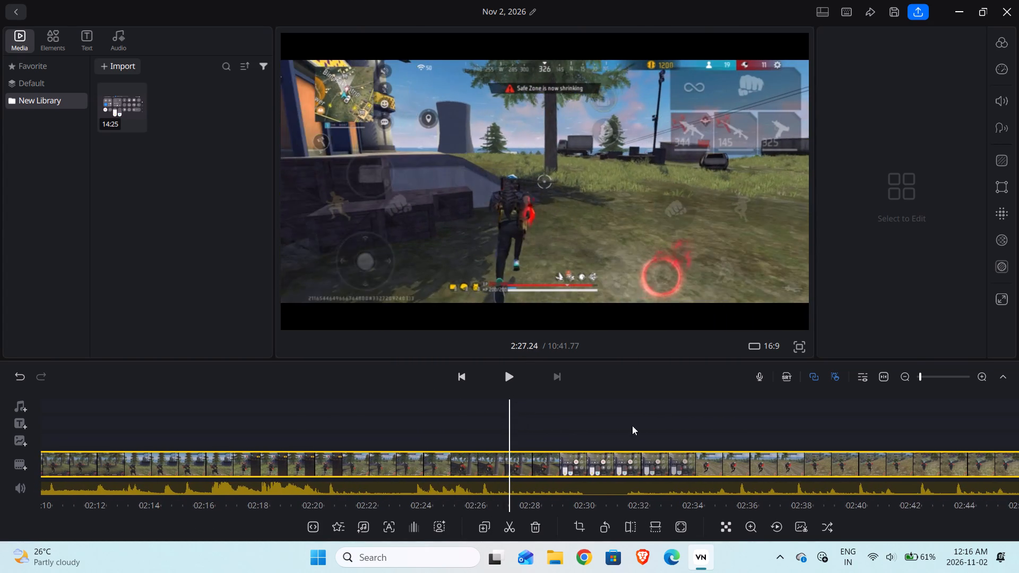
left_click_drag(632, 426, 493, 430)
left_click_drag(651, 431, 533, 433)
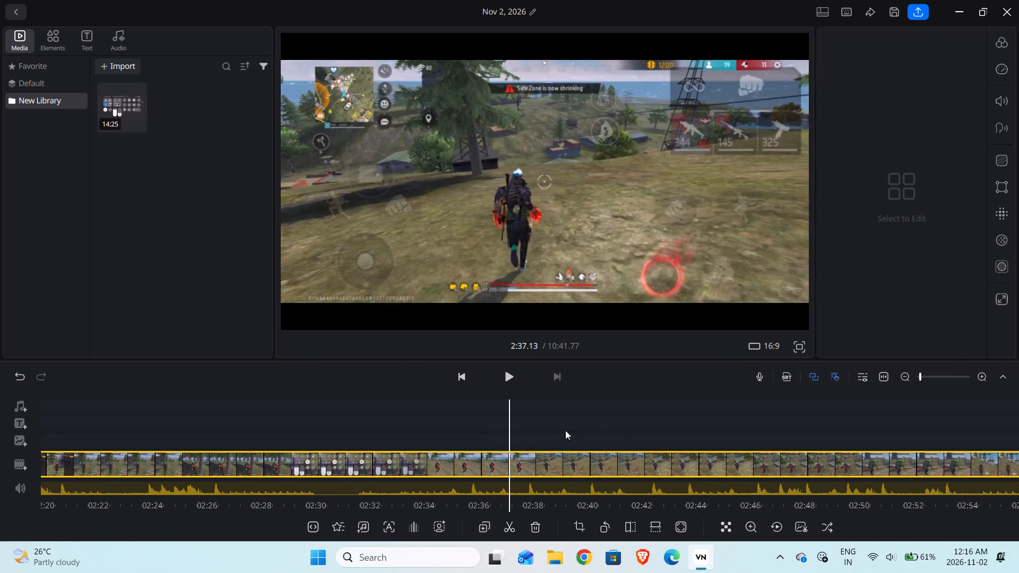
left_click_drag(568, 423, 500, 416)
left_click_drag(652, 426, 562, 430)
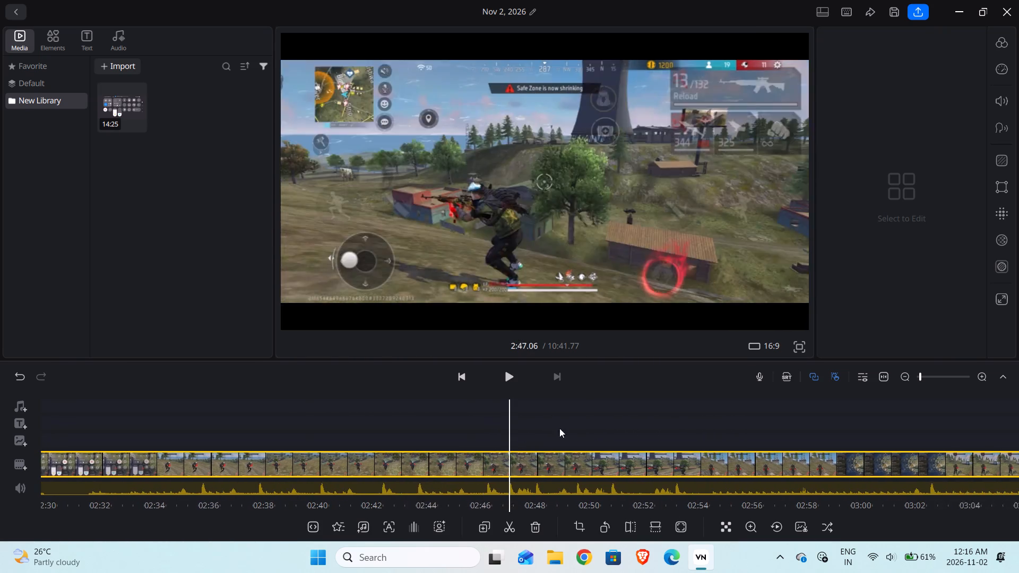
left_click_drag(694, 429, 600, 422)
left_click_drag(699, 420, 629, 425)
left_click_drag(719, 430, 654, 429)
left_click_drag(712, 428, 637, 433)
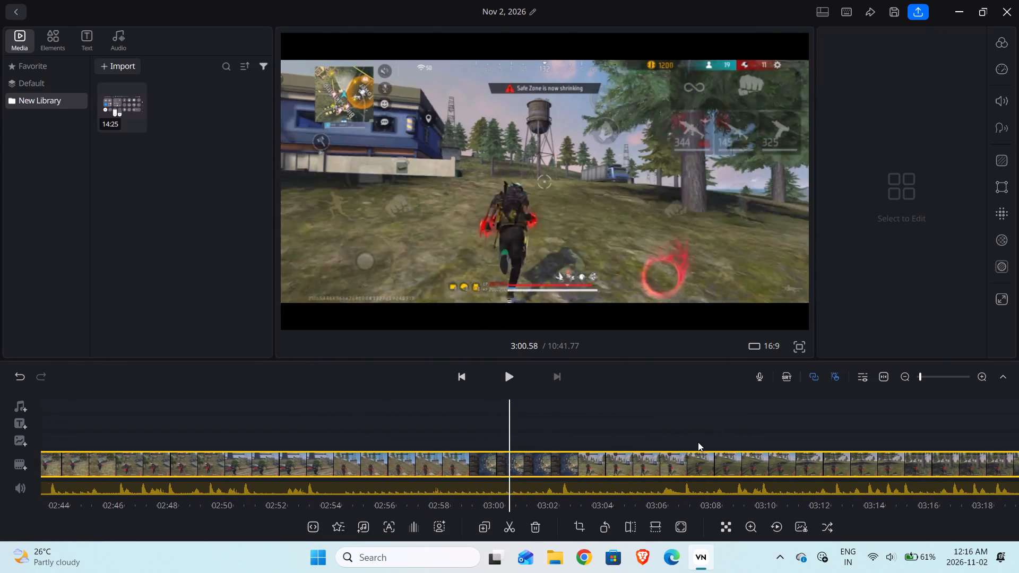
left_click_drag(700, 437, 666, 430)
left_click_drag(723, 413, 649, 416)
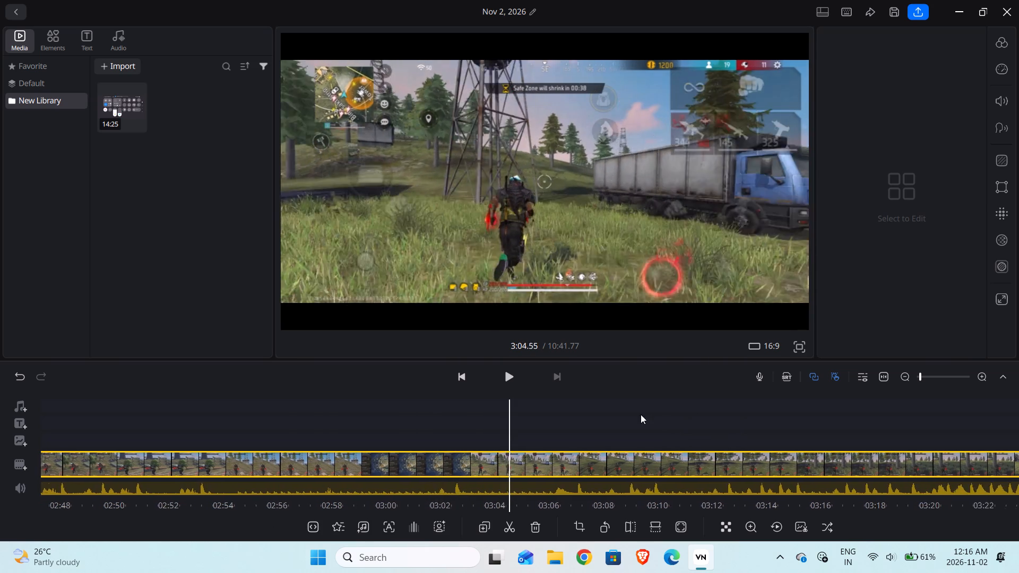
left_click_drag(773, 406, 693, 402)
left_click_drag(791, 421, 738, 422)
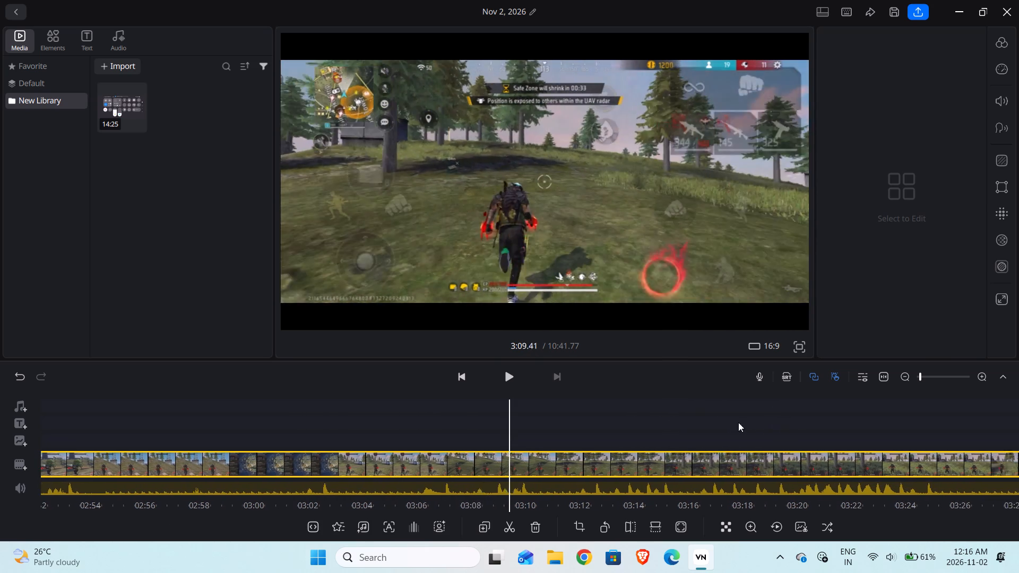
Go back through the footage from about 3:09 to 1:48 to recheck the section around the 1:54 split.
left_click_drag(738, 422, 1018, 501)
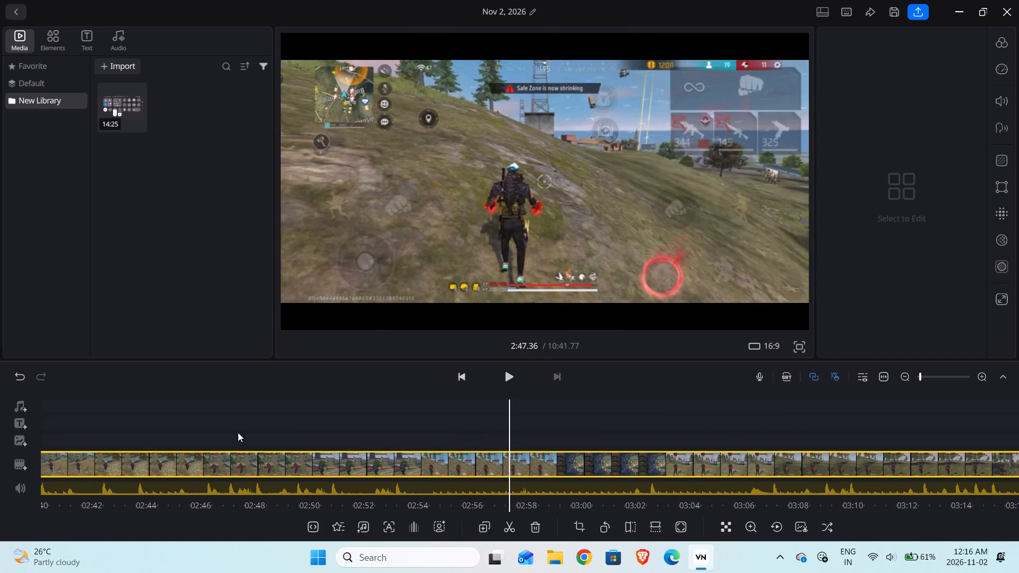
left_click_drag(260, 419, 571, 414)
left_click_drag(343, 398, 516, 409)
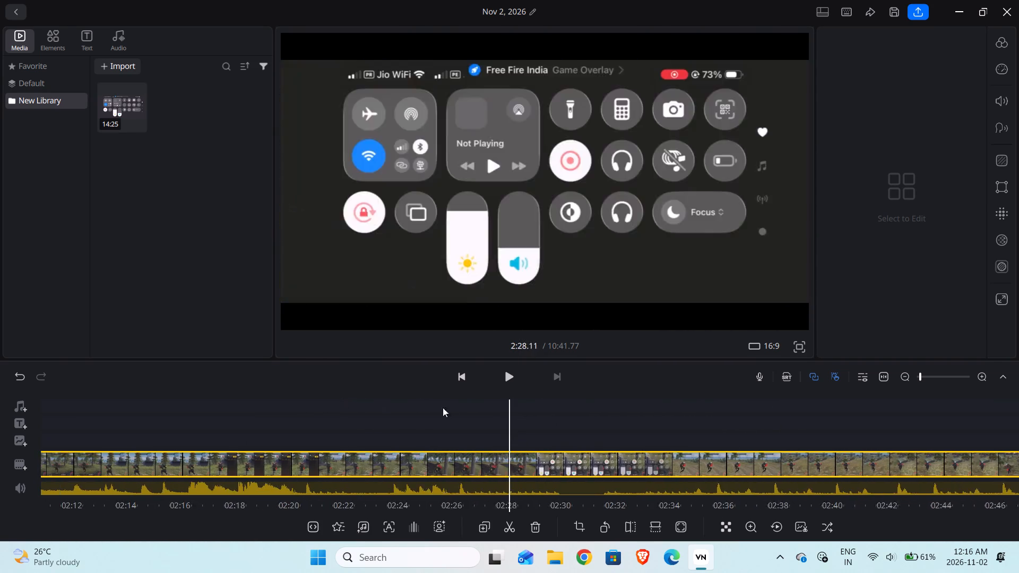
left_click_drag(338, 406, 603, 417)
left_click_drag(421, 414, 563, 432)
left_click_drag(441, 414, 481, 419)
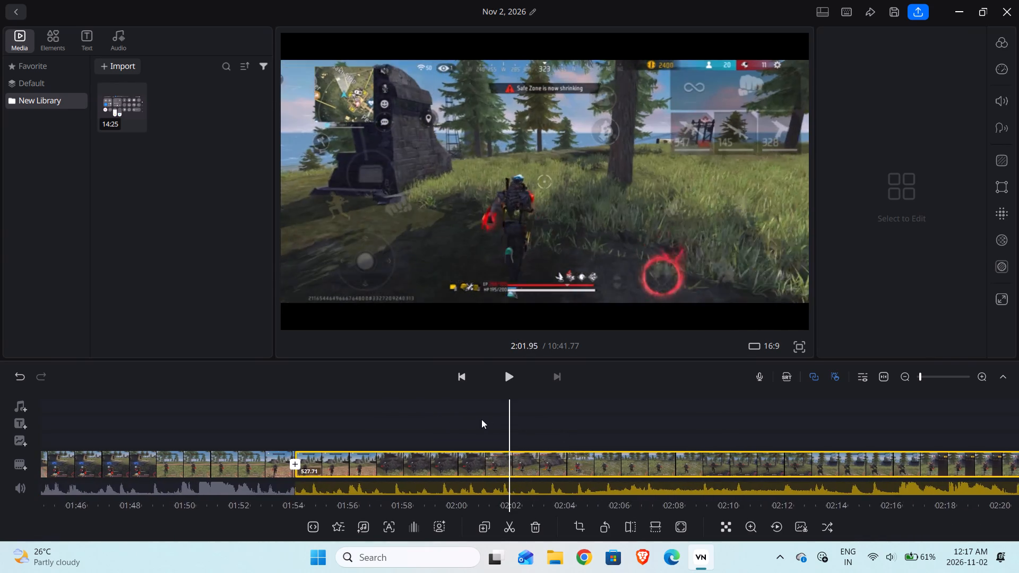
left_click_drag(481, 419, 819, 450)
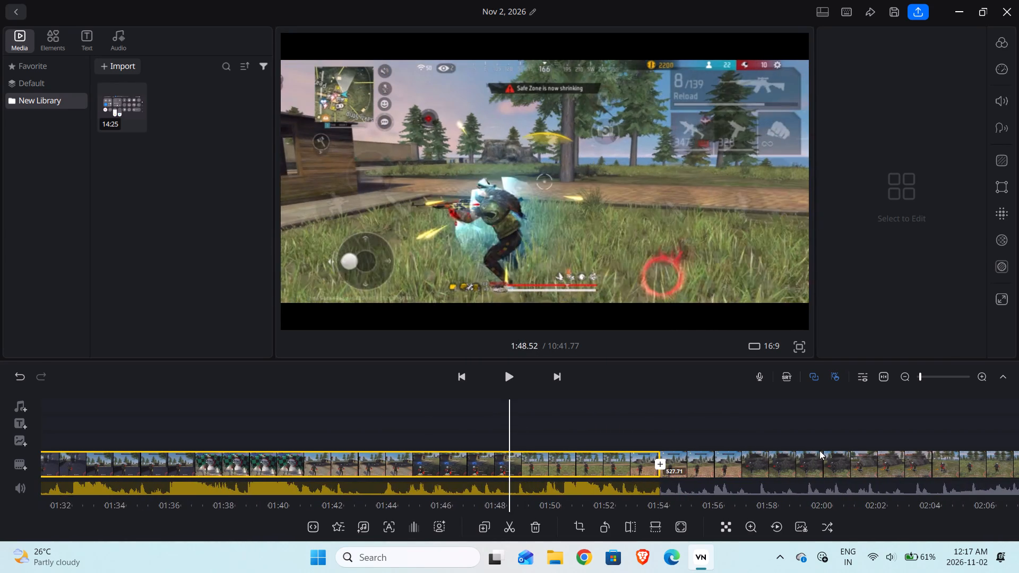
left_click_drag(819, 450, 564, 405)
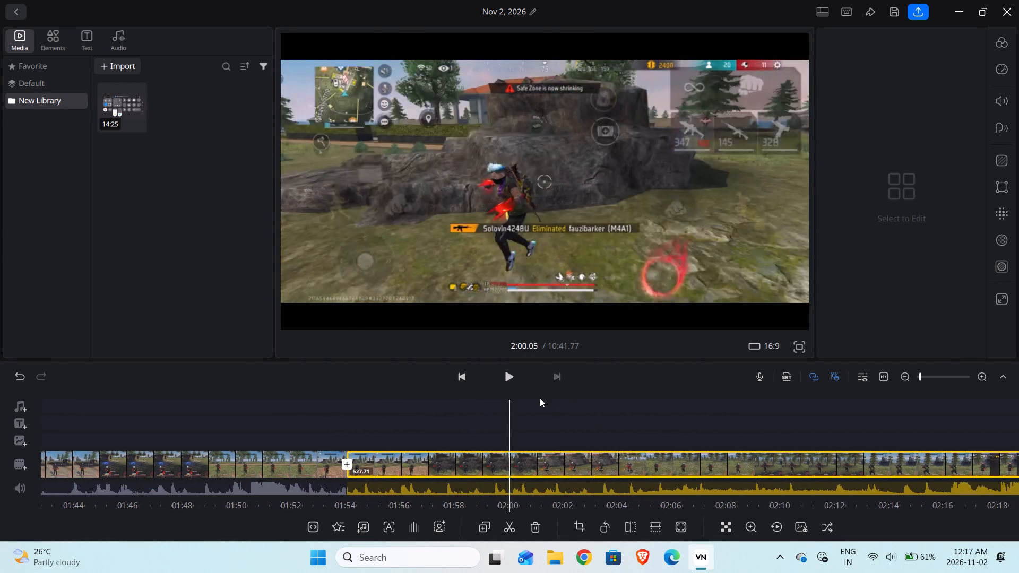
Split the clip at 4:31.21, as the character runs toward the concrete block under the tower, and delete the section back to 1:54.06.
left_click_drag(763, 414, 404, 427)
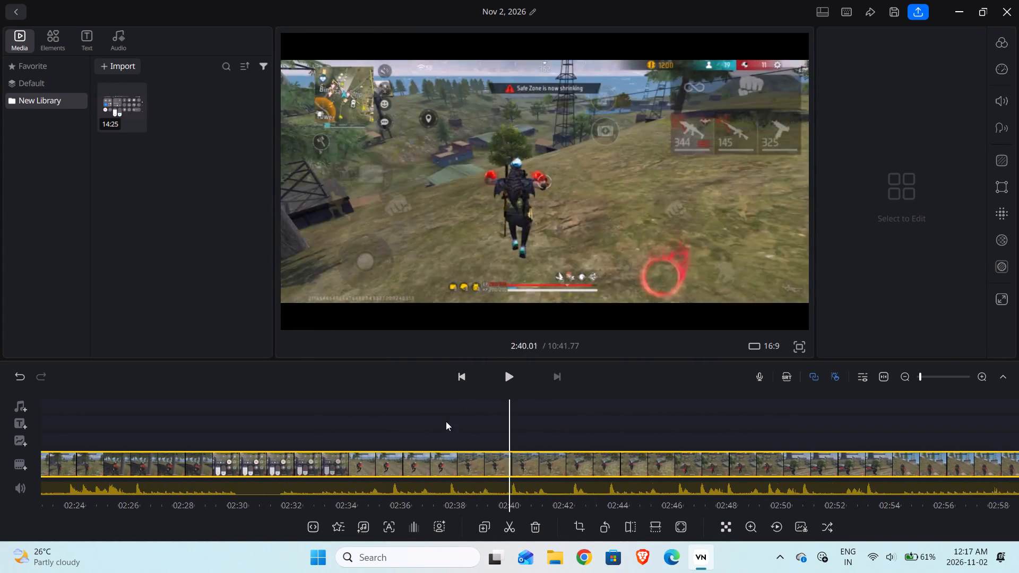
left_click_drag(763, 416, 265, 434)
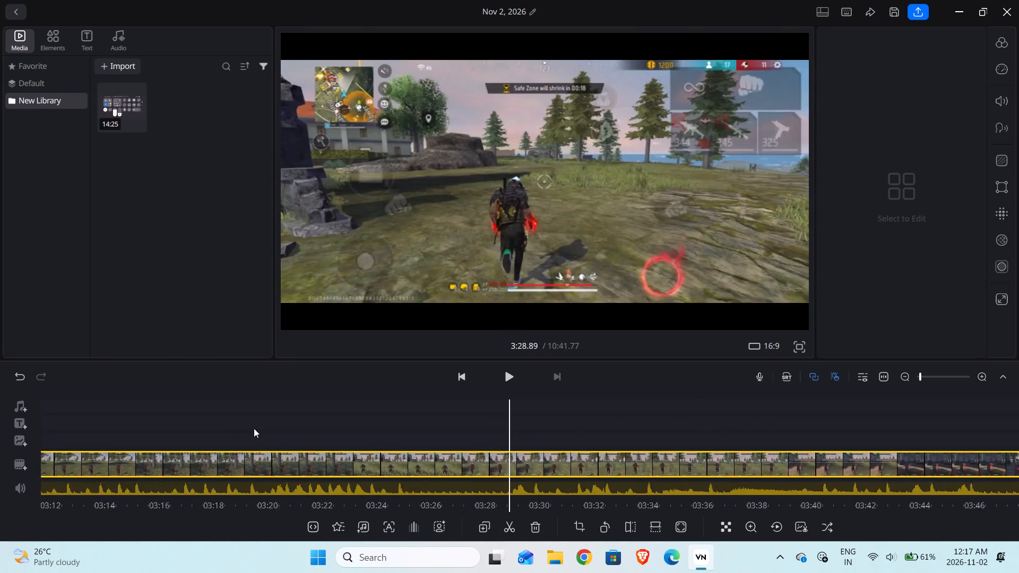
left_click_drag(731, 422, 458, 422)
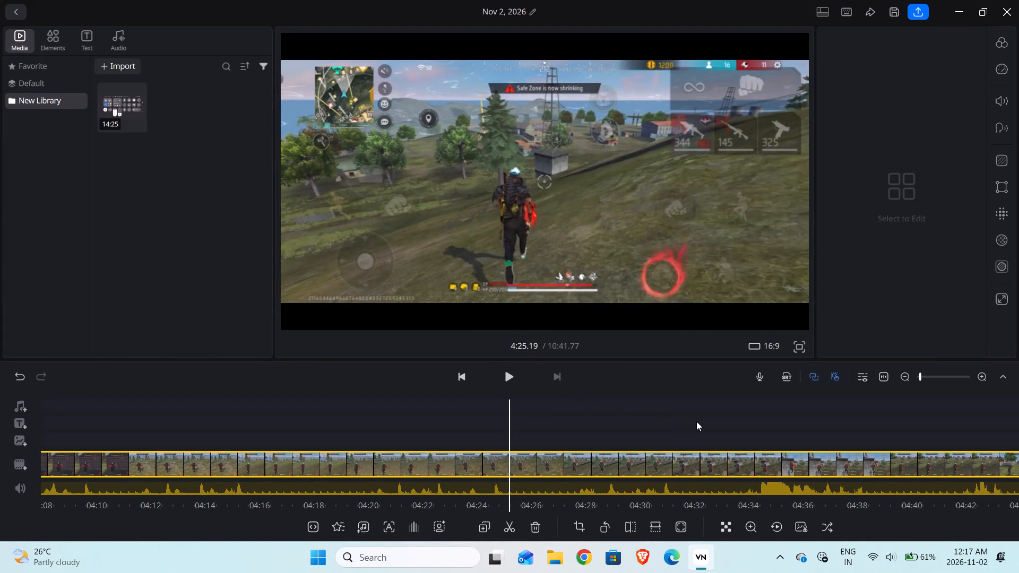
left_click_drag(696, 421, 463, 401)
left_click_drag(444, 397, 531, 413)
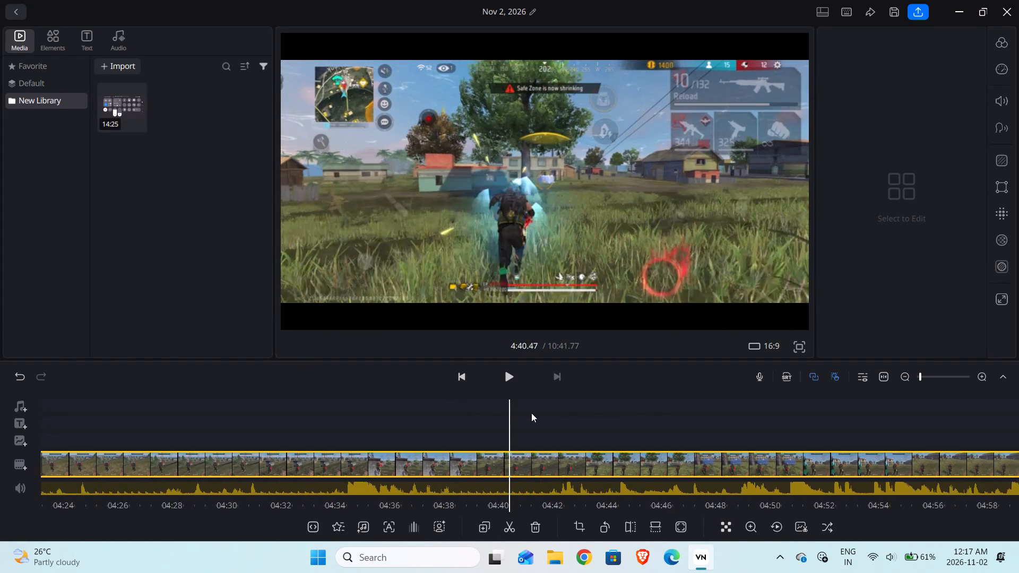
left_click_drag(531, 413, 747, 436)
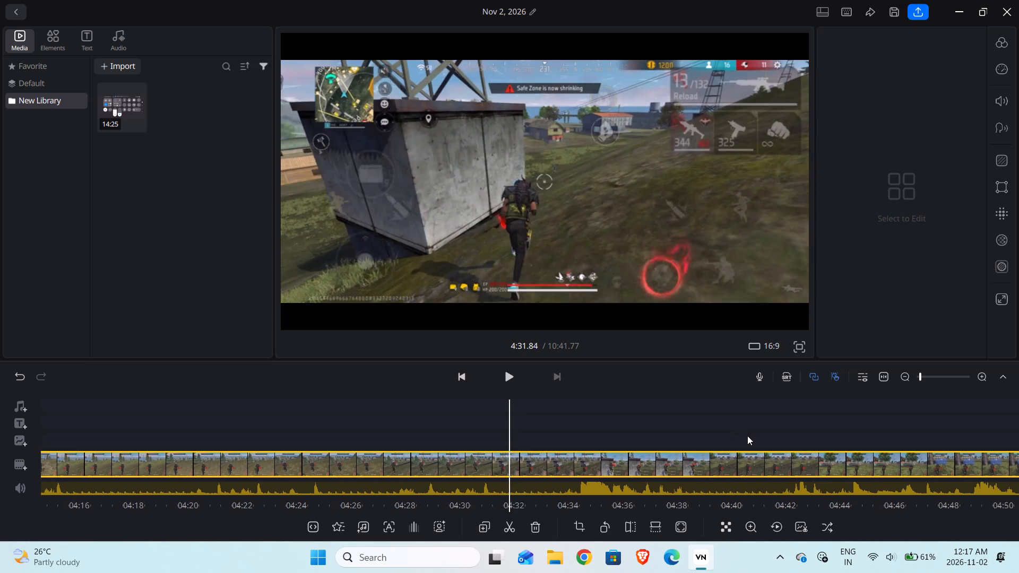
left_click_drag(747, 436, 750, 440)
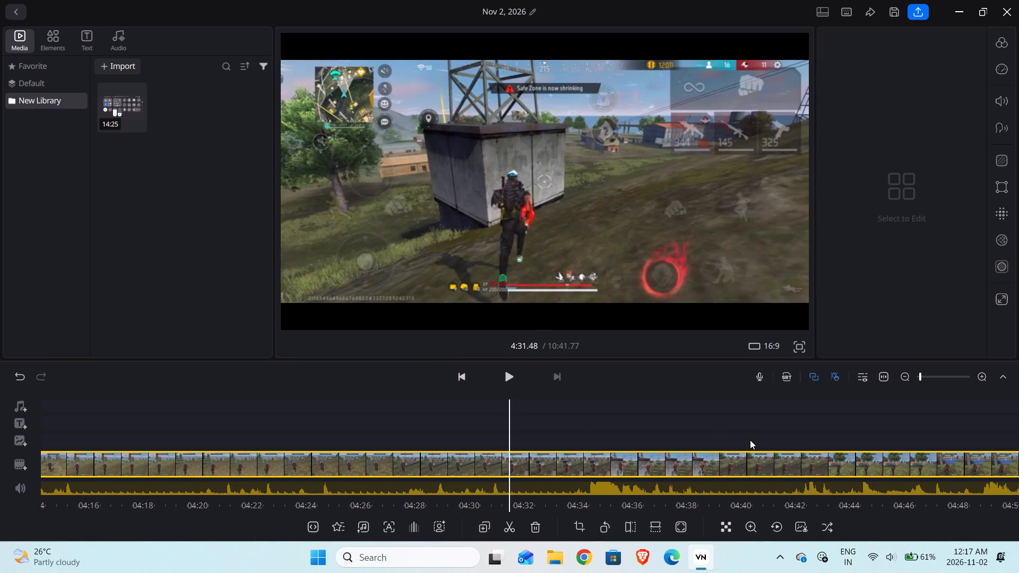
left_click_drag(750, 440, 750, 437)
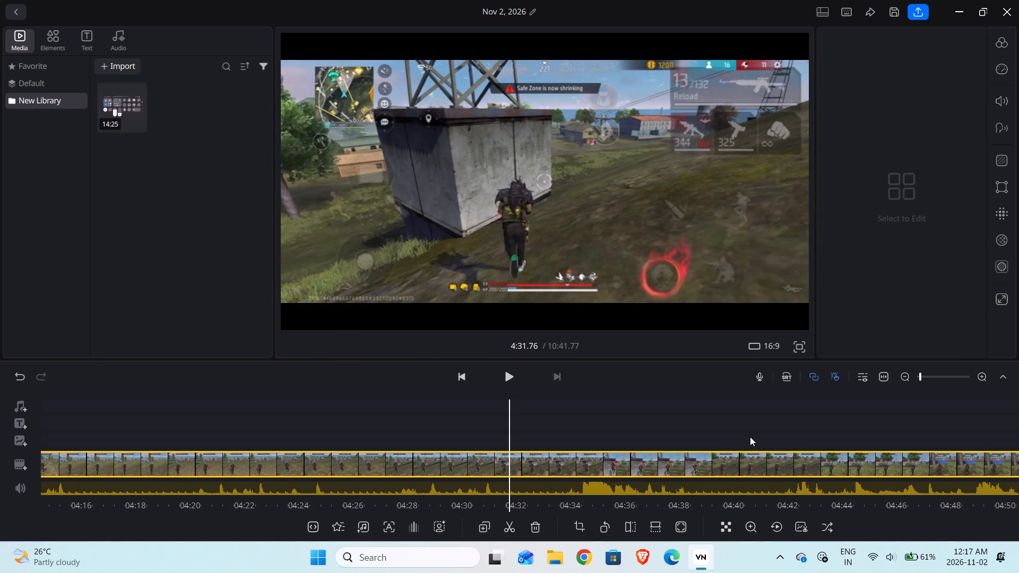
left_click_drag(750, 437, 762, 441)
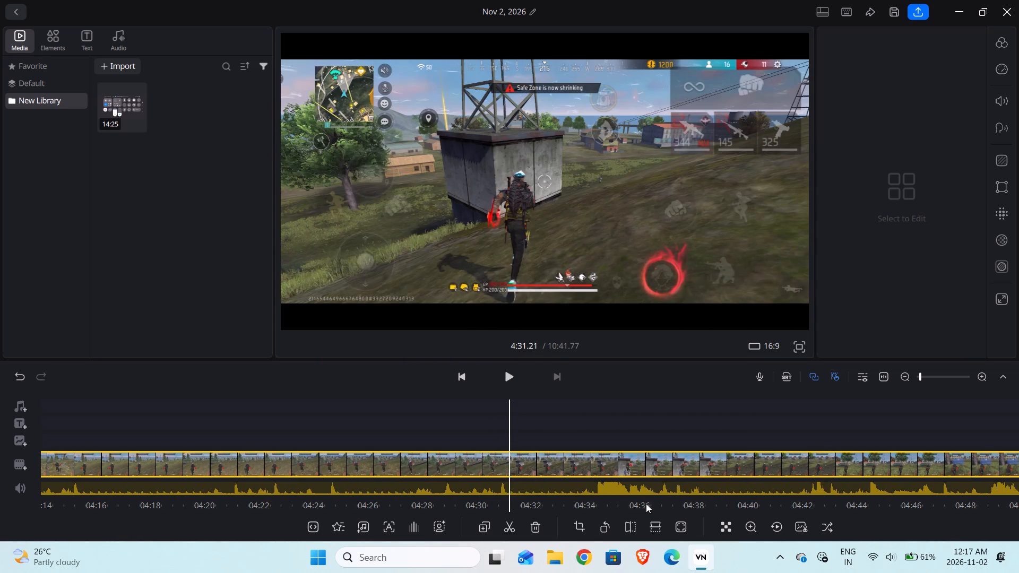
left_click(513, 530)
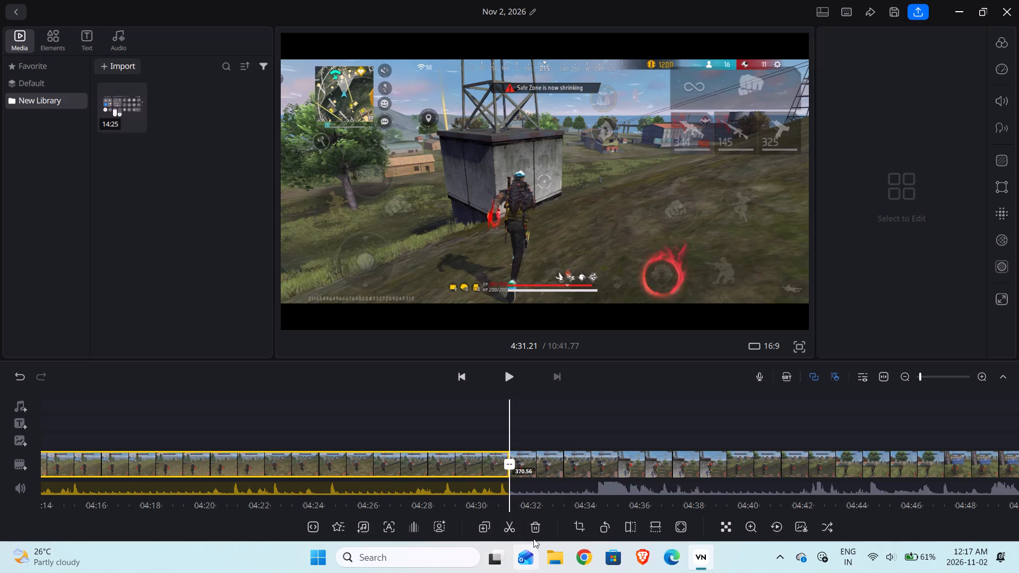
left_click(537, 523)
Play the footage across the join at 1:54 and through the following fight to about 2:31.
left_click_drag(517, 451, 530, 450)
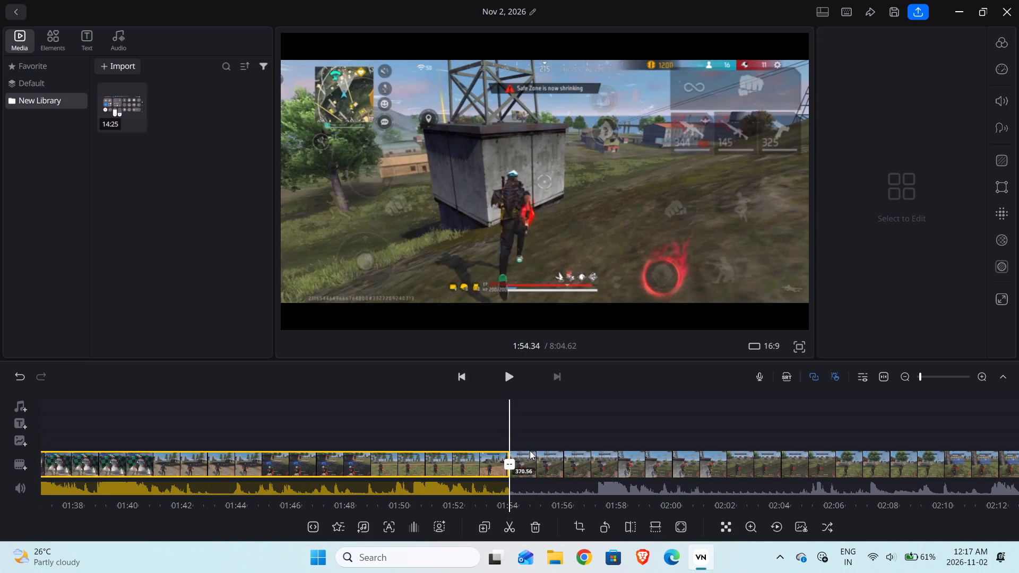
left_click_drag(530, 450, 608, 462)
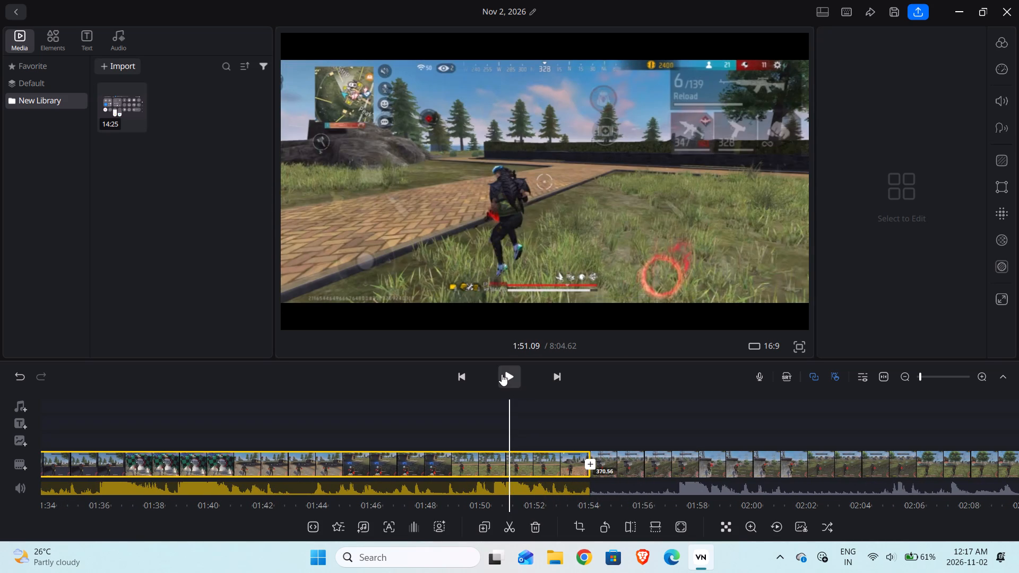
left_click(502, 374)
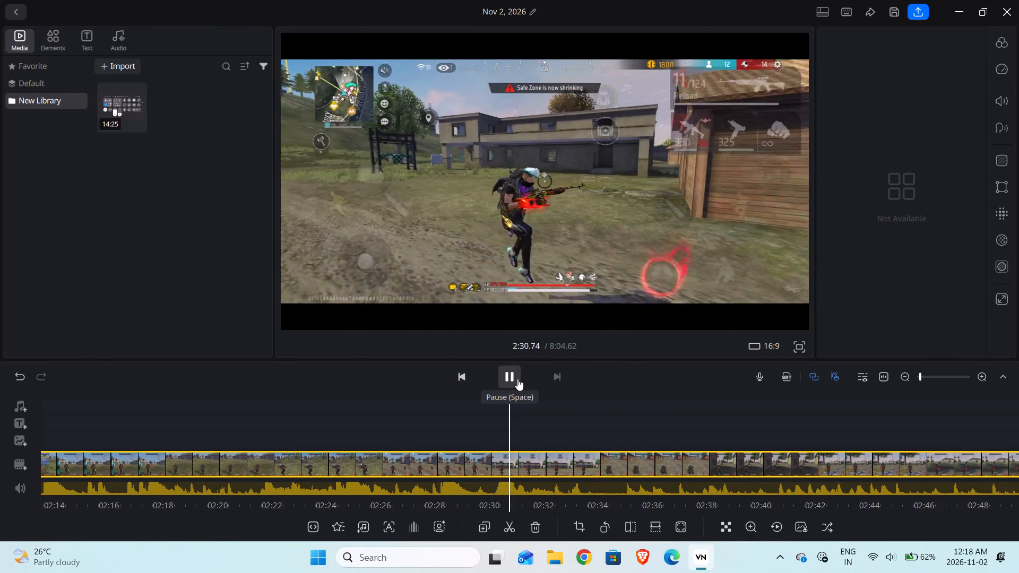
left_click(516, 379)
Replay the end of the fight around 2:27 to 2:31 and split the clip at 2:30.47, as the character runs past the wooden hut.
left_click_drag(507, 422, 526, 424)
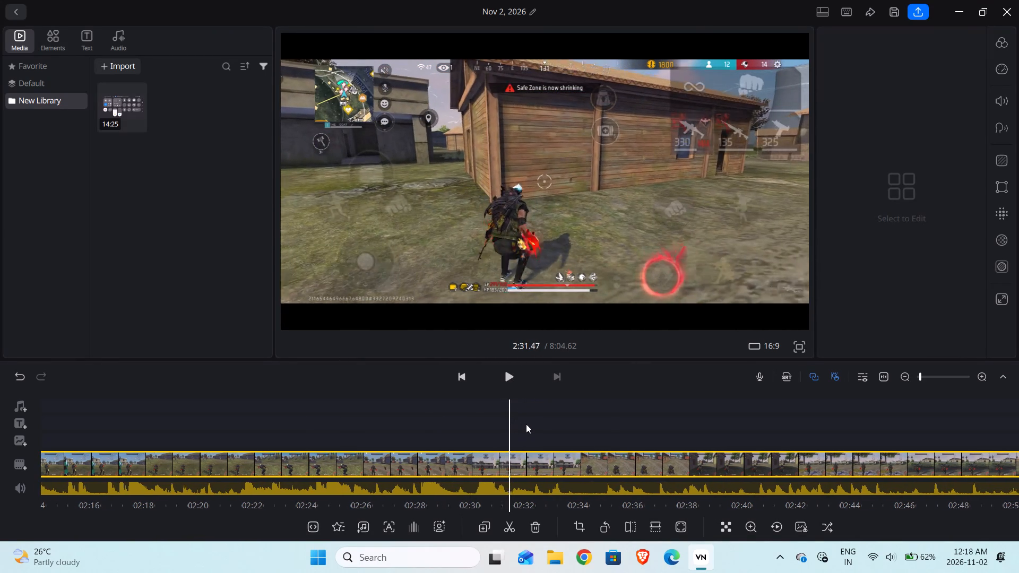
left_click_drag(526, 424, 534, 426)
left_click_drag(505, 418, 542, 437)
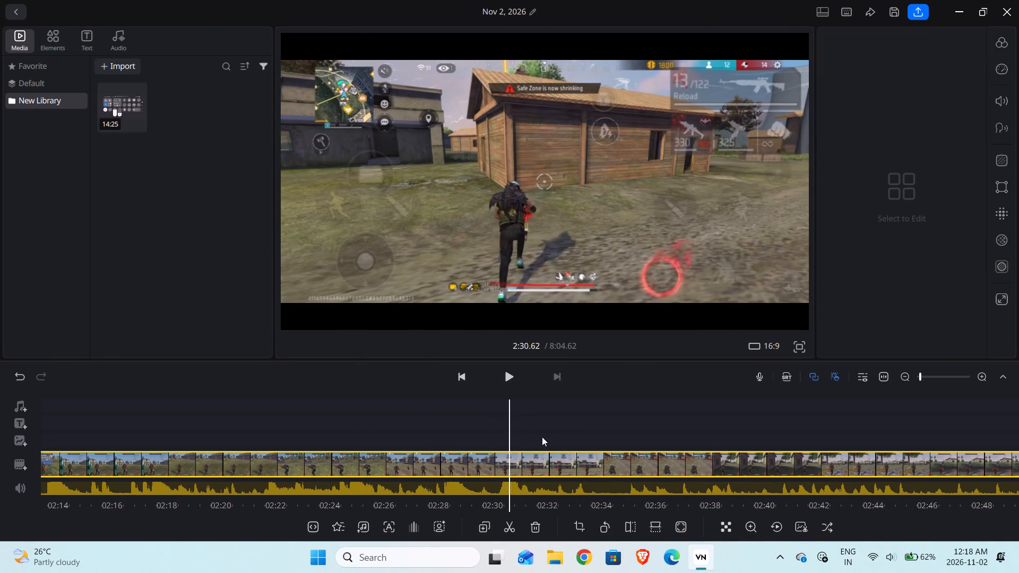
left_click_drag(542, 437, 590, 445)
left_click(506, 381)
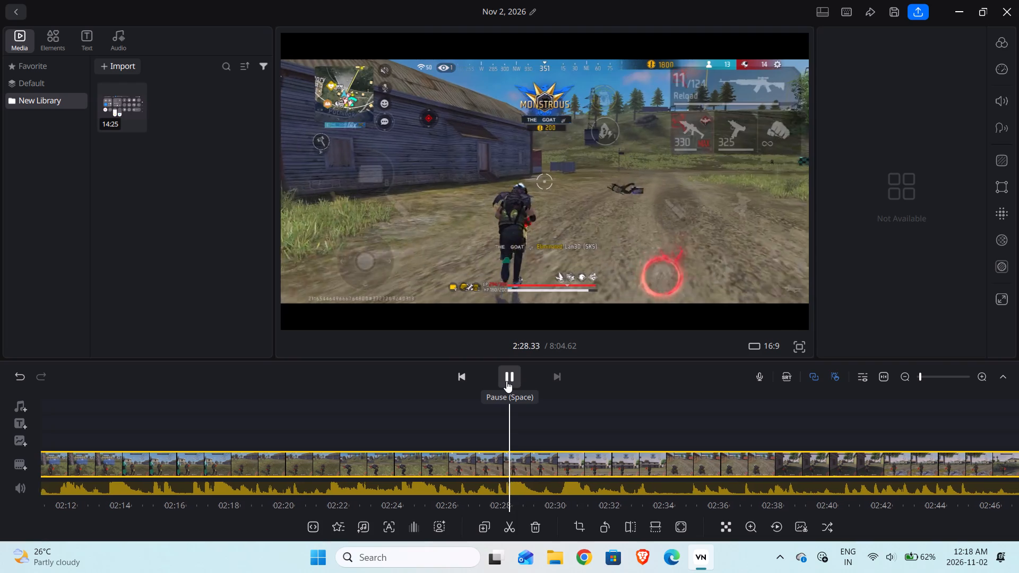
left_click(506, 381)
left_click_drag(497, 414, 557, 428)
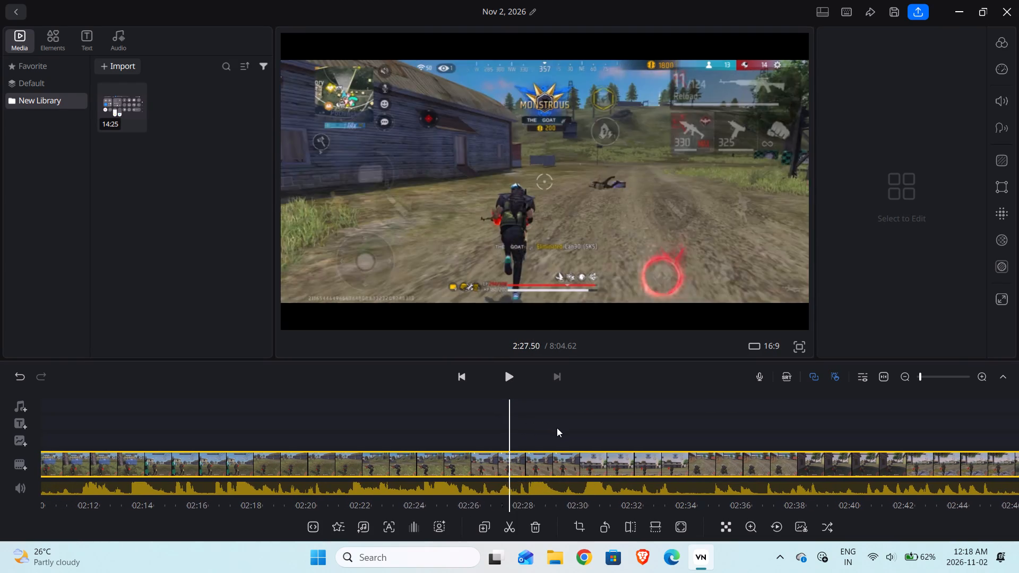
left_click_drag(557, 428, 560, 428)
left_click(507, 380)
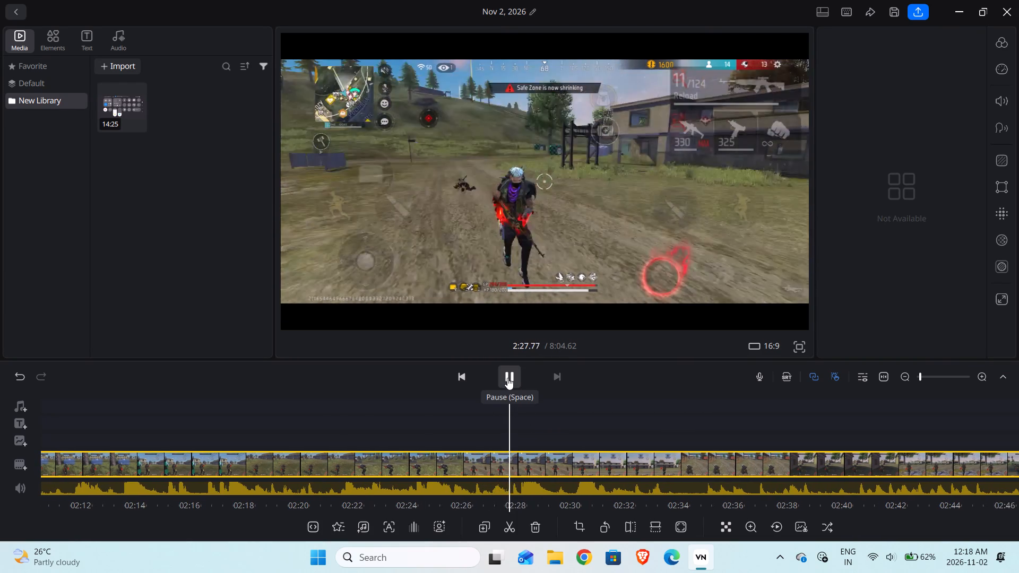
left_click(507, 378)
left_click(508, 376)
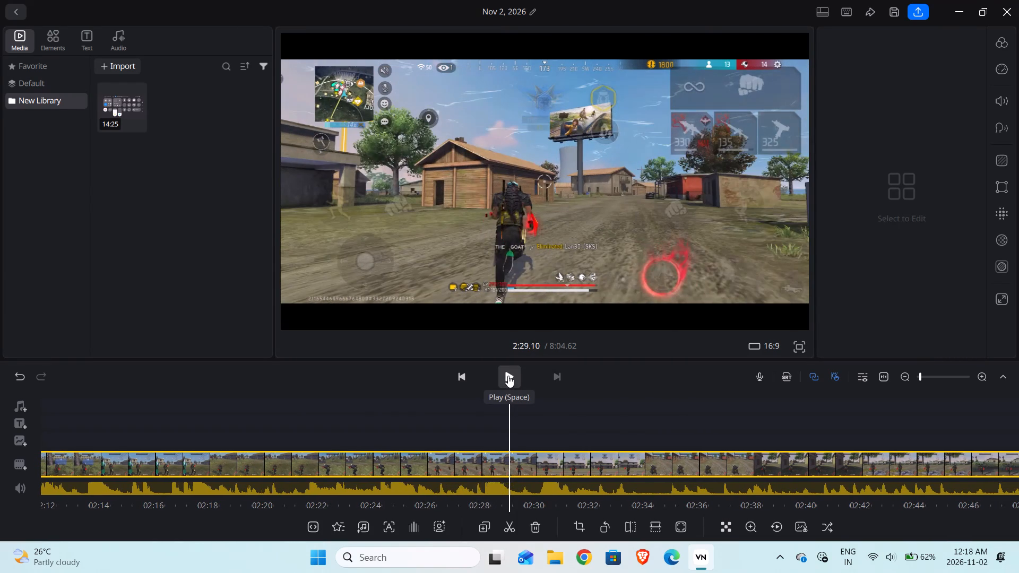
left_click(508, 376)
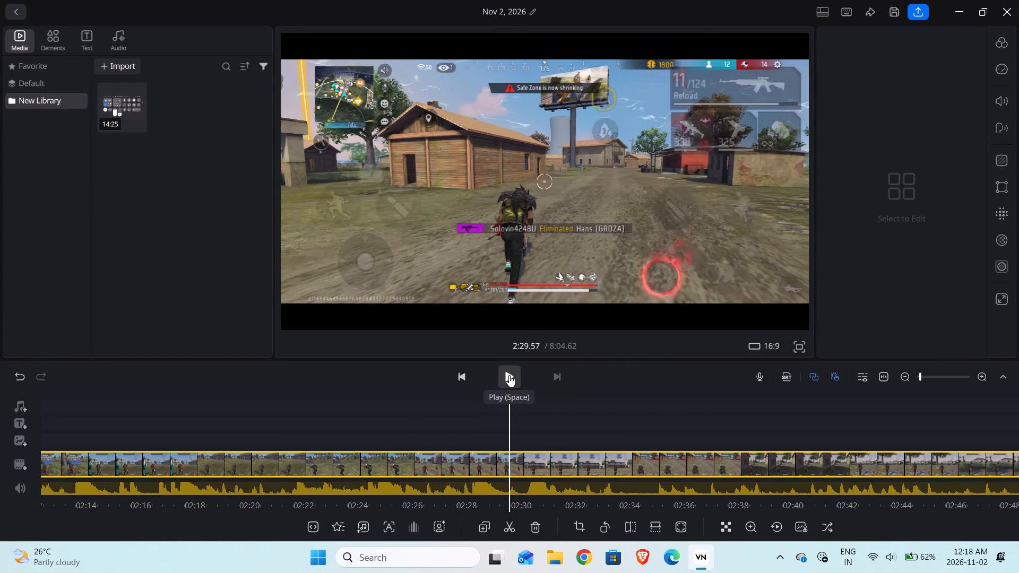
left_click(509, 375)
left_click(509, 375)
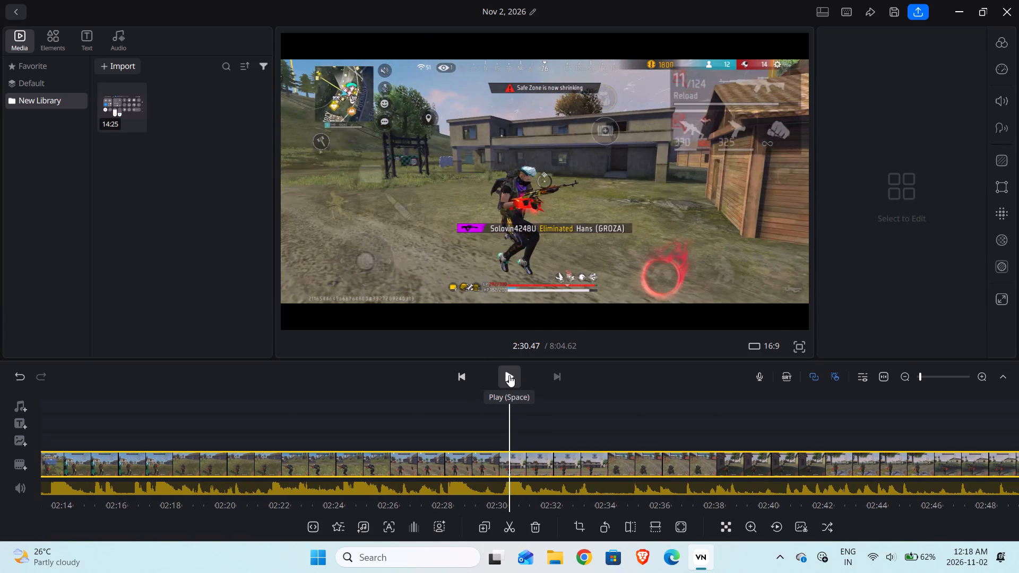
left_click(515, 519)
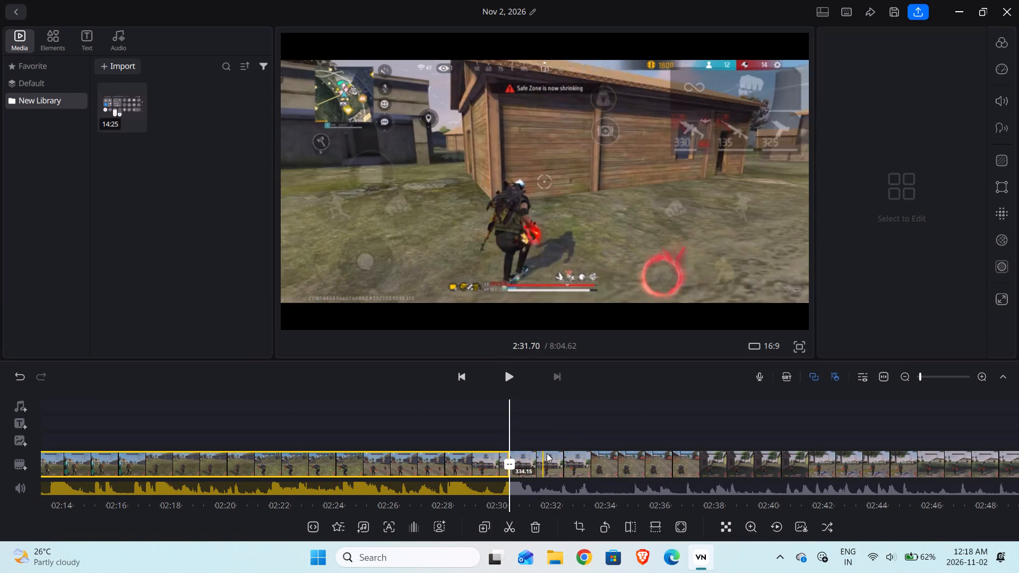
Split the clip at 2:51.31, before the fight beside the dark wooden building, and delete the section back to 2:30.47.
left_click_drag(560, 422, 479, 426)
left_click_drag(577, 439, 515, 441)
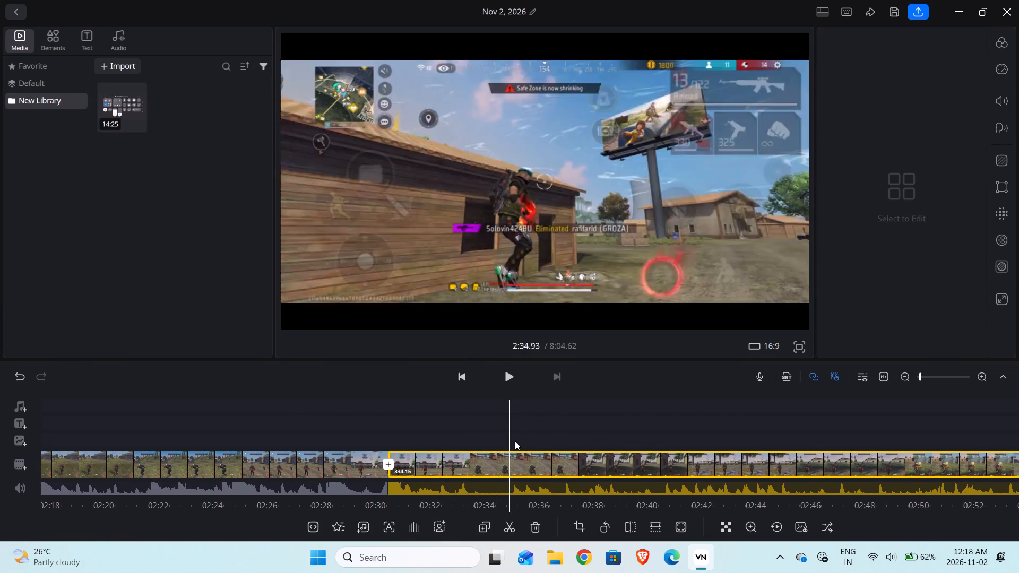
left_click_drag(515, 441, 509, 442)
left_click_drag(590, 442, 537, 441)
left_click_drag(606, 431, 540, 432)
left_click_drag(641, 431, 591, 429)
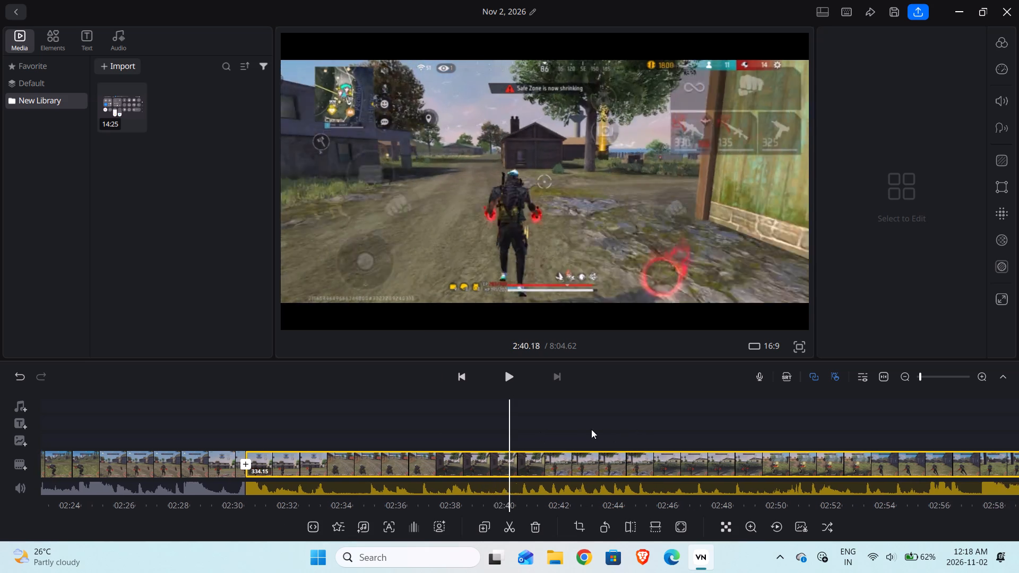
left_click_drag(591, 429, 549, 429)
left_click_drag(608, 430, 545, 432)
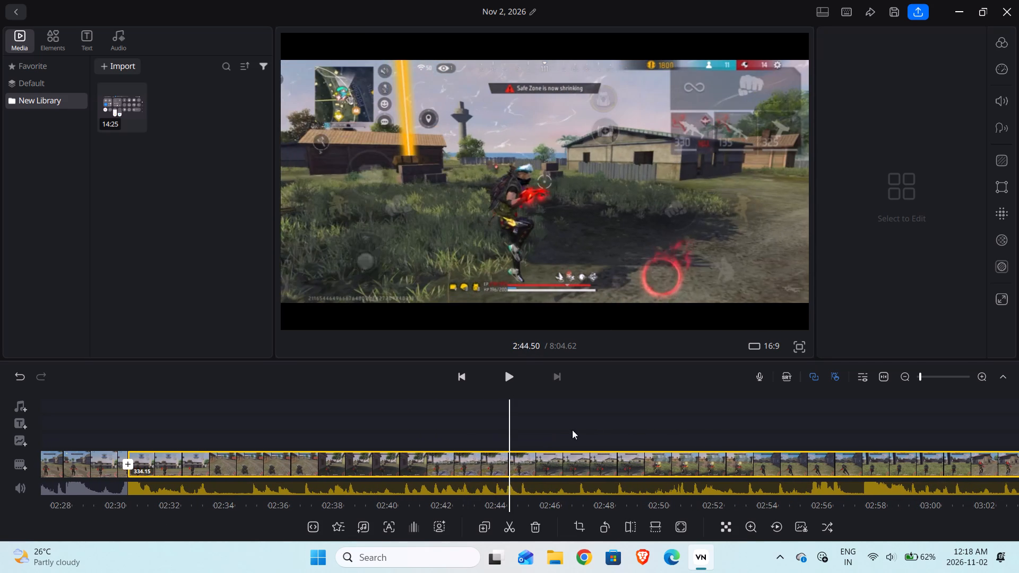
left_click_drag(629, 430, 556, 430)
left_click_drag(666, 430, 569, 430)
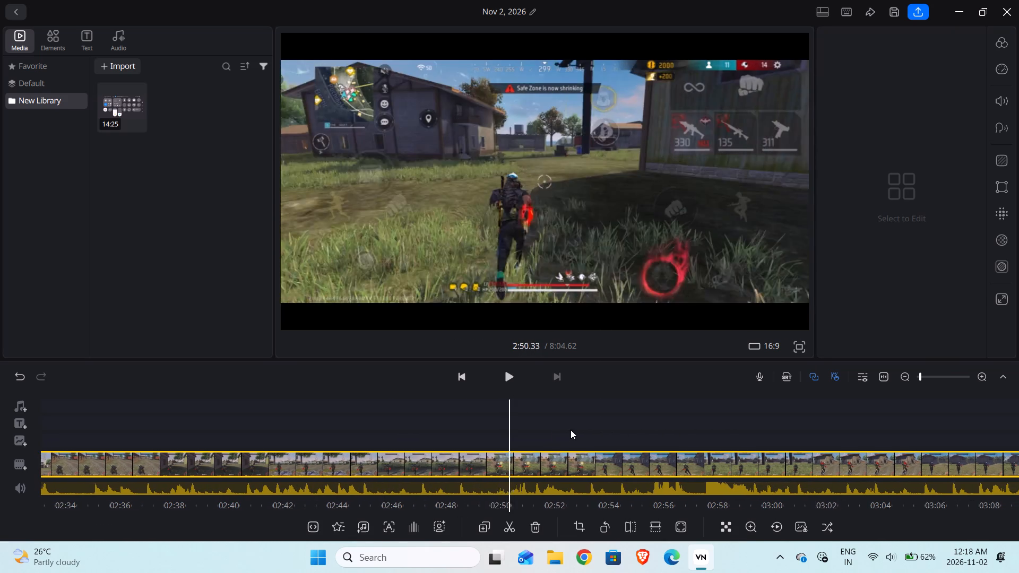
left_click_drag(645, 431, 556, 433)
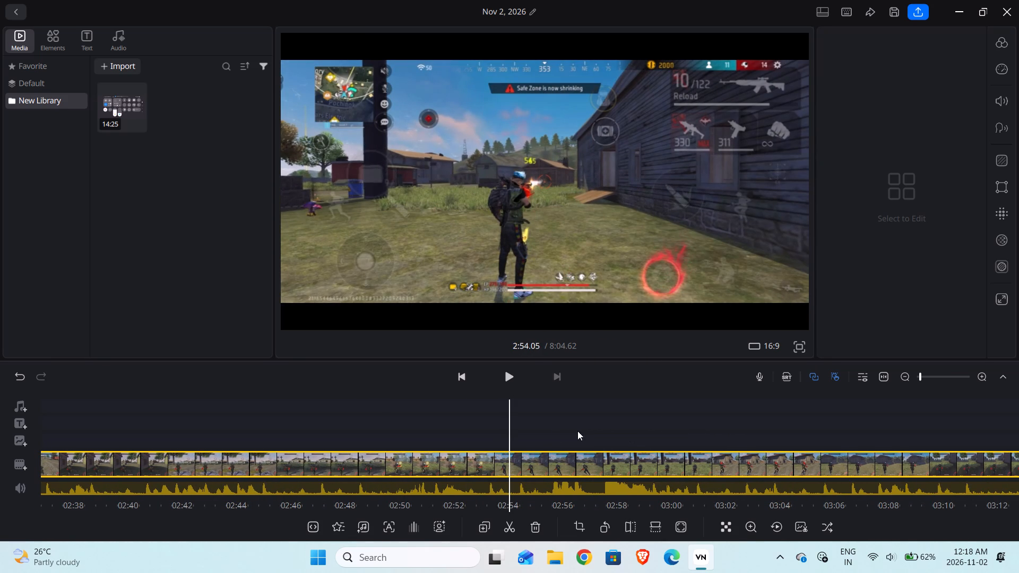
left_click_drag(585, 431, 533, 427)
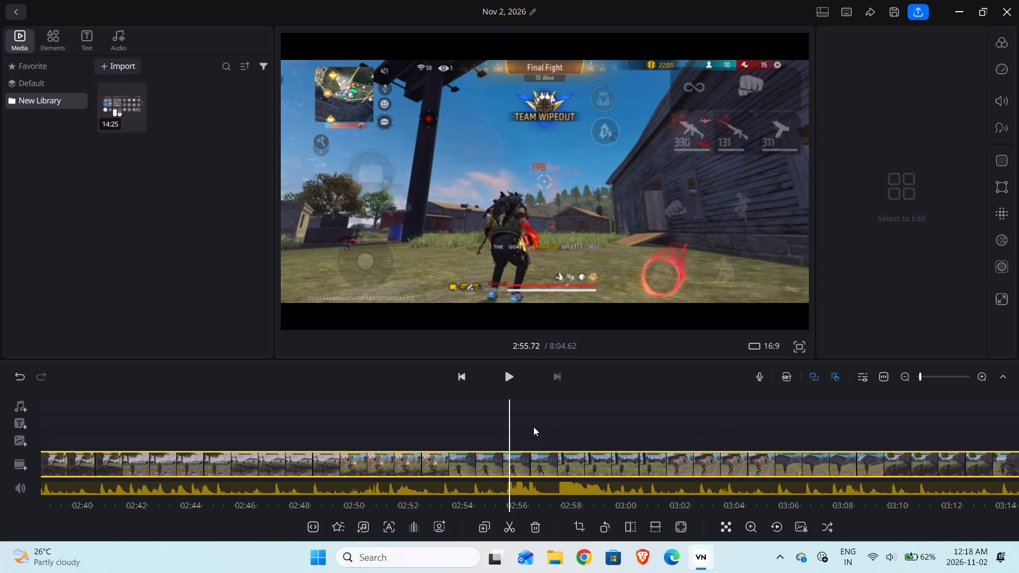
left_click_drag(533, 427, 597, 435)
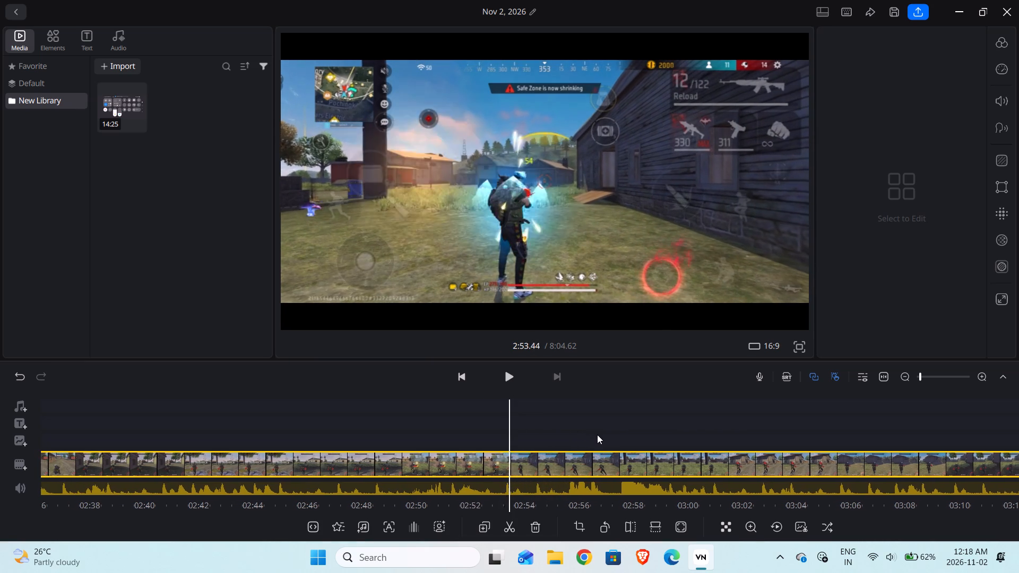
left_click_drag(597, 435, 651, 445)
left_click(506, 527)
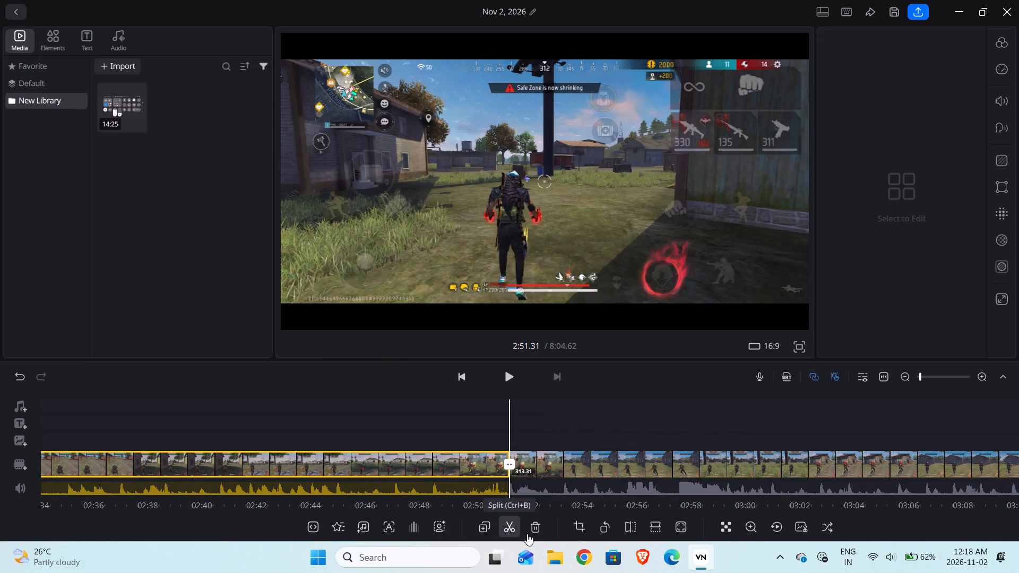
left_click(536, 536)
Play through the fight after the 2:30 join and split the clip at 2:38.16, as the character runs toward the pillar and blue barrel.
left_click_drag(517, 422, 552, 426)
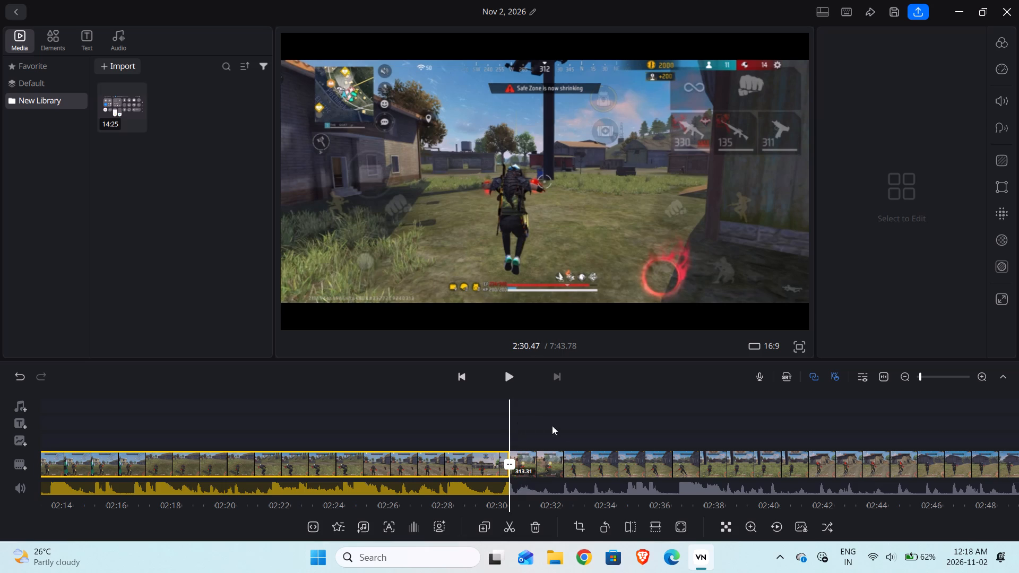
left_click_drag(552, 426, 589, 431)
left_click(515, 375)
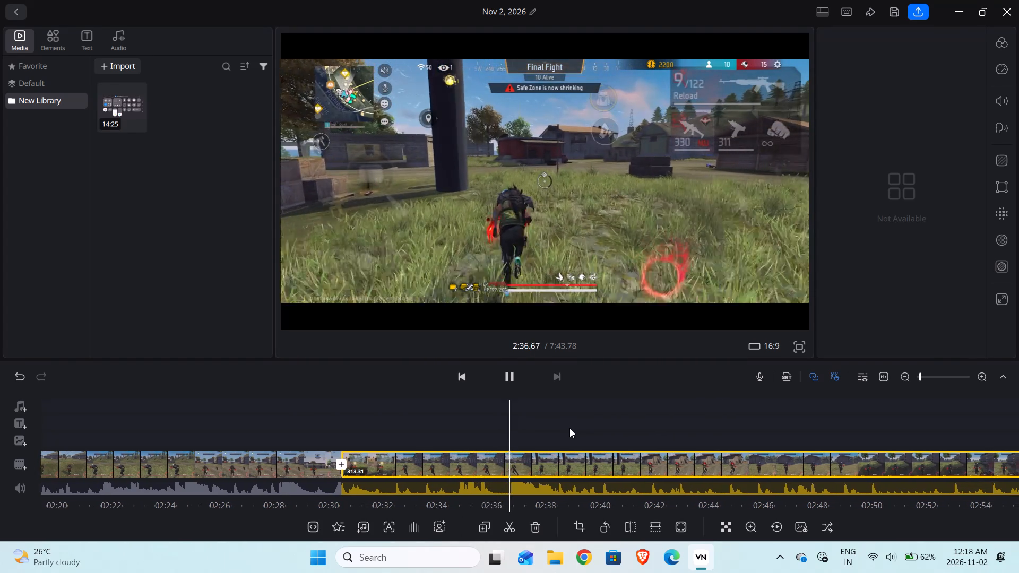
left_click(499, 372)
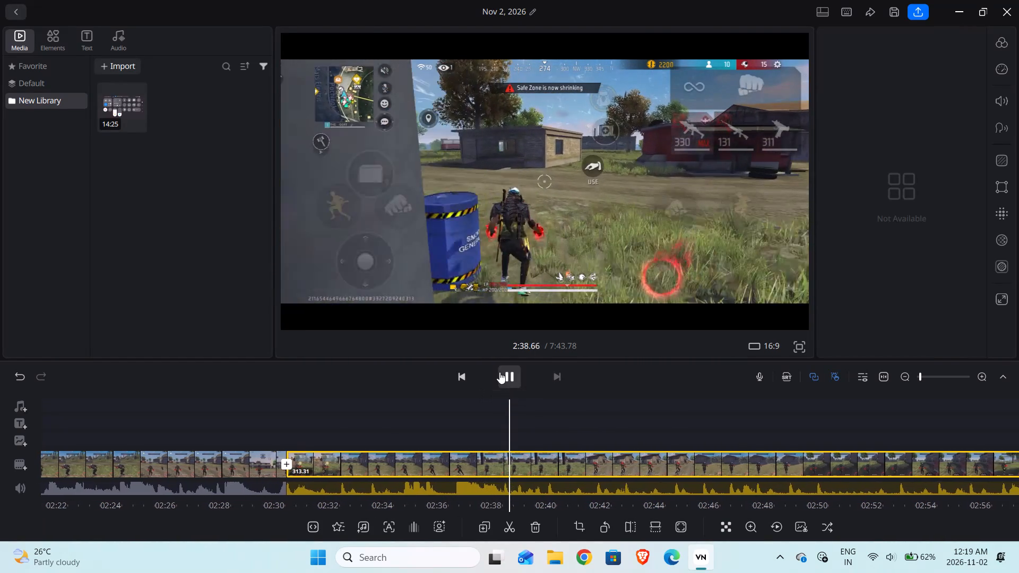
left_click_drag(471, 429, 531, 444)
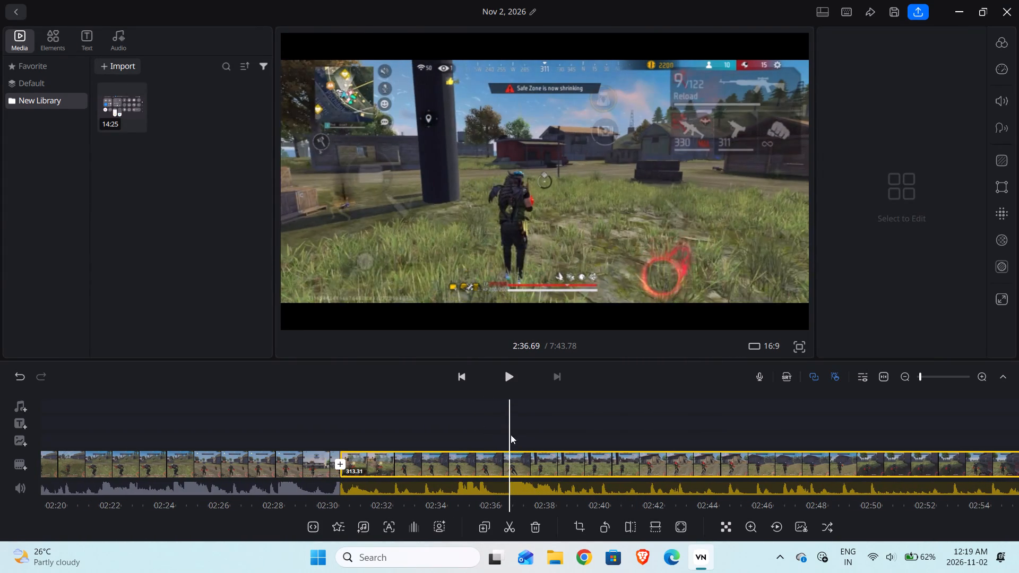
left_click(510, 365)
left_click_drag(501, 437, 542, 444)
left_click(518, 375)
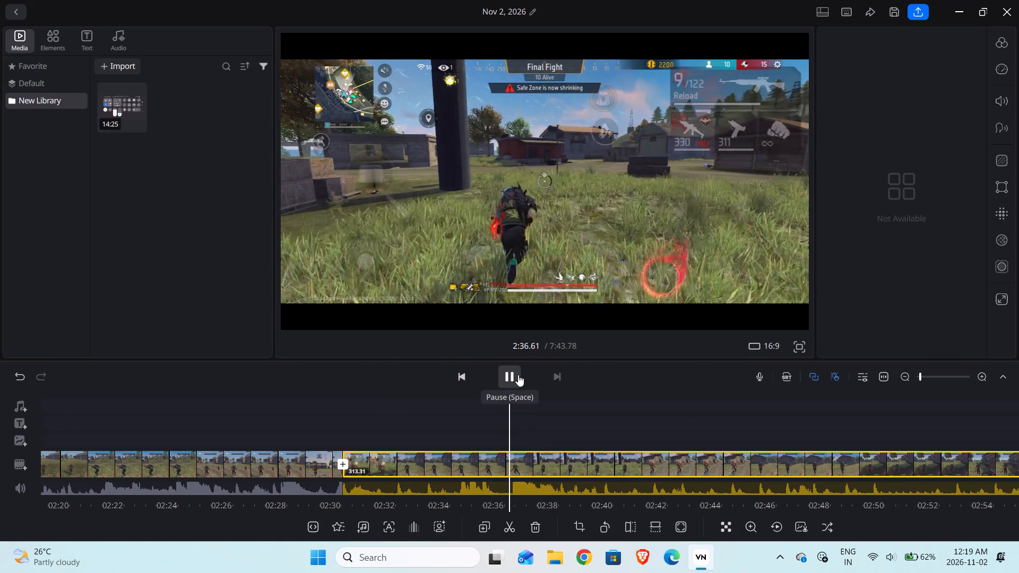
left_click(518, 375)
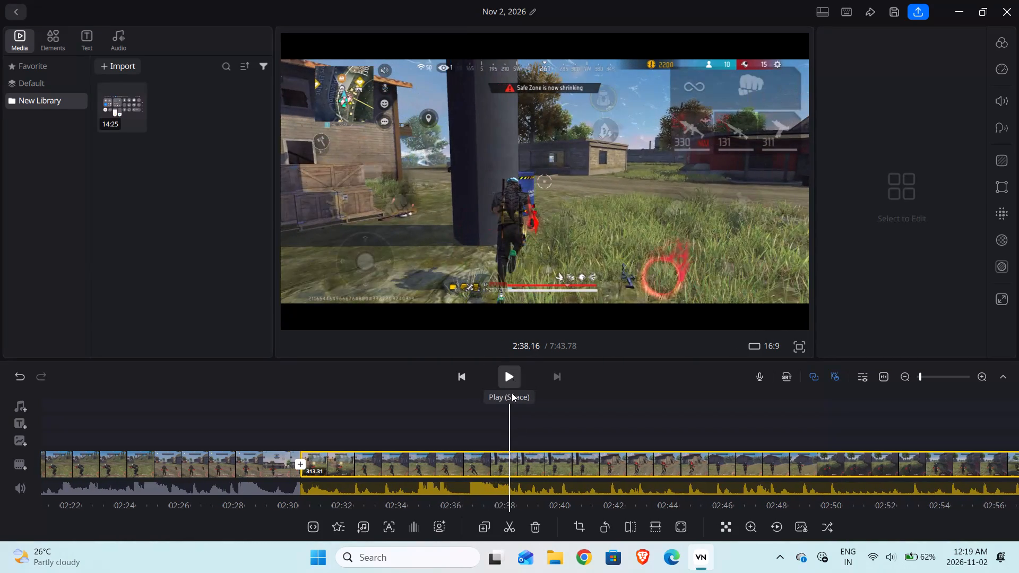
left_click(517, 525)
Scan the footage after the 2:38 split through the running section to about 4:05, looking for the next fight.
left_click_drag(563, 424, 530, 423)
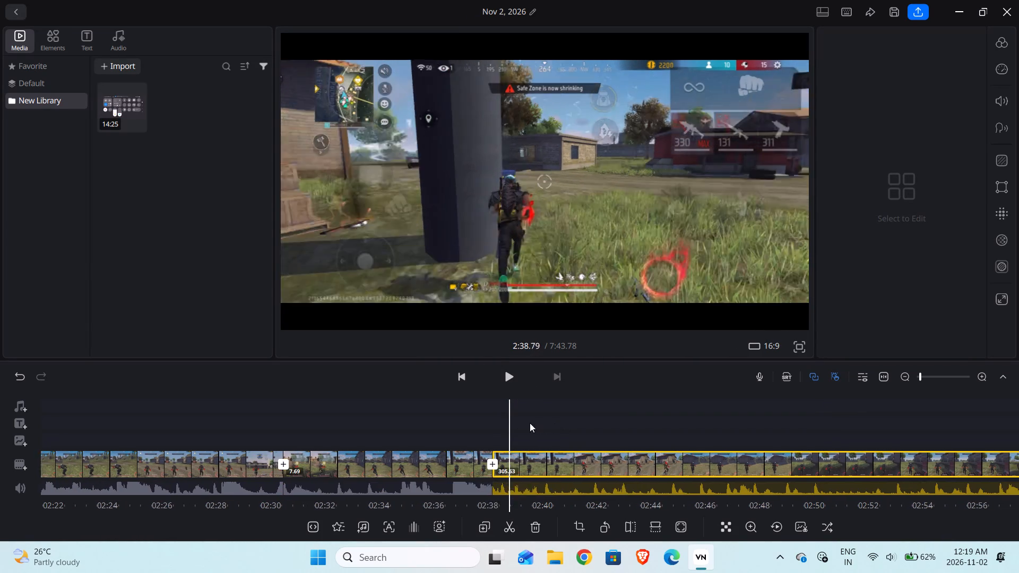
left_click_drag(530, 423, 480, 415)
left_click_drag(559, 423, 496, 416)
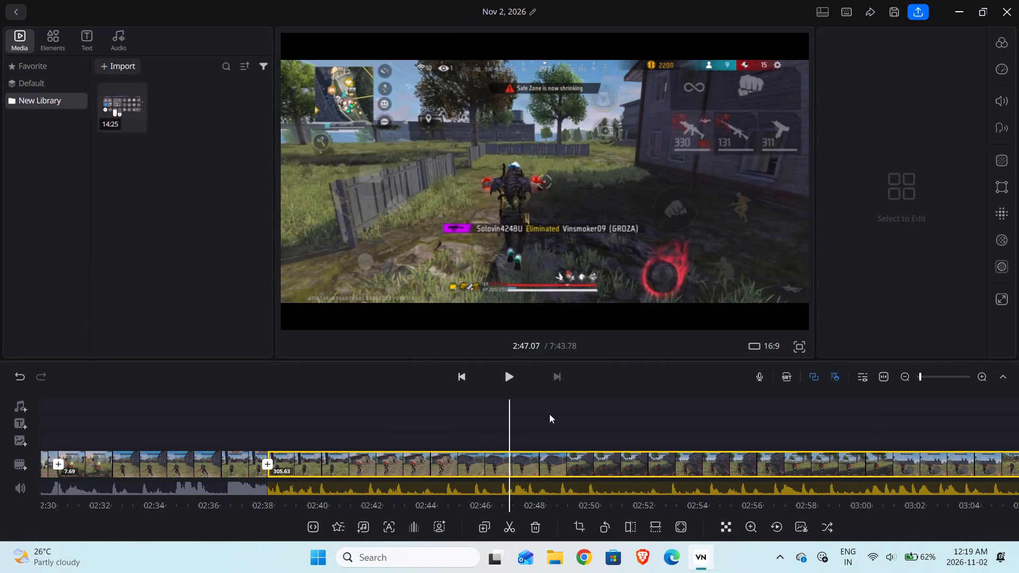
left_click_drag(551, 414, 494, 403)
left_click_drag(585, 409, 555, 410)
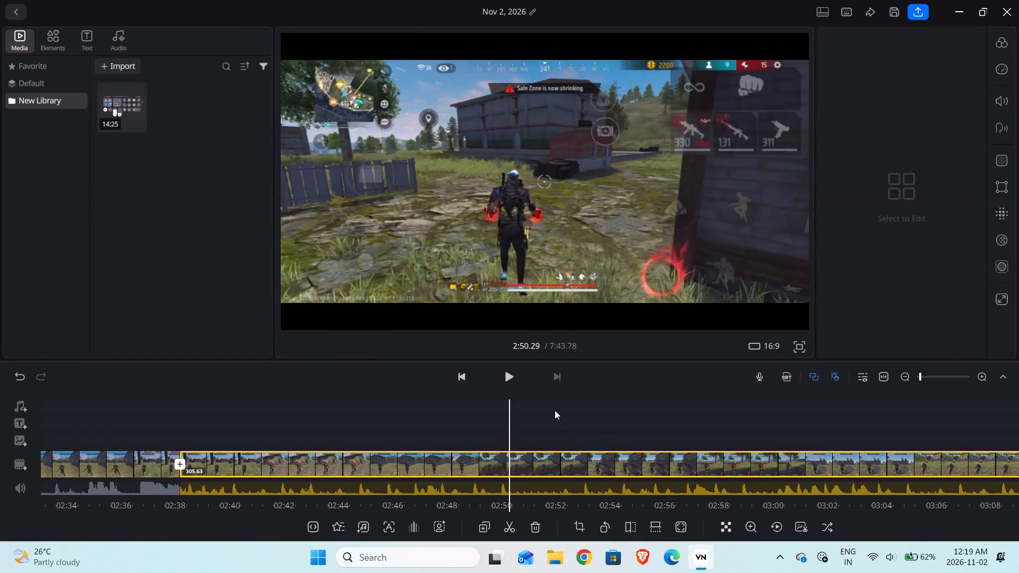
left_click_drag(555, 410, 523, 410)
left_click_drag(566, 413, 513, 400)
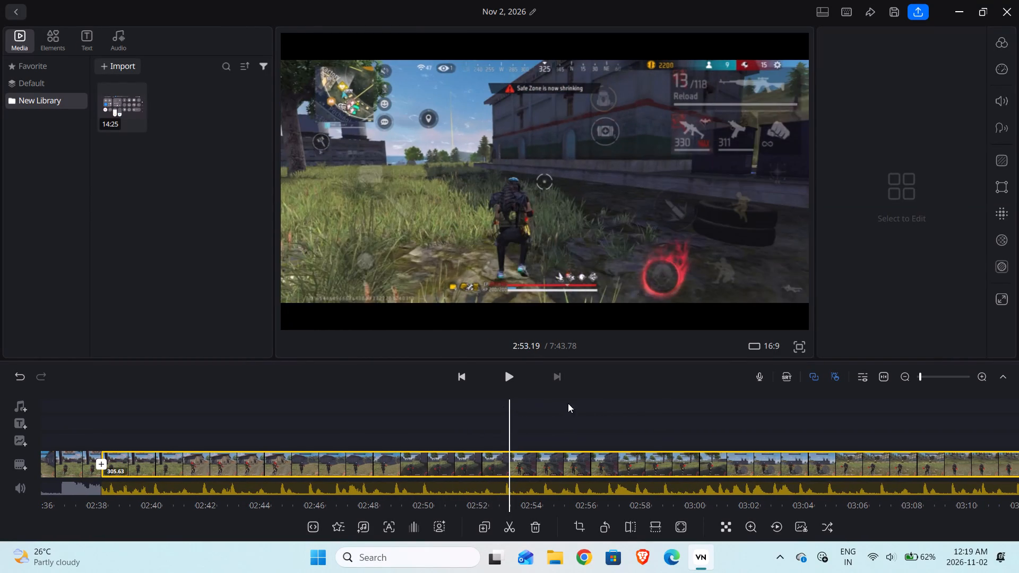
left_click_drag(652, 422, 549, 426)
left_click_drag(632, 423, 573, 426)
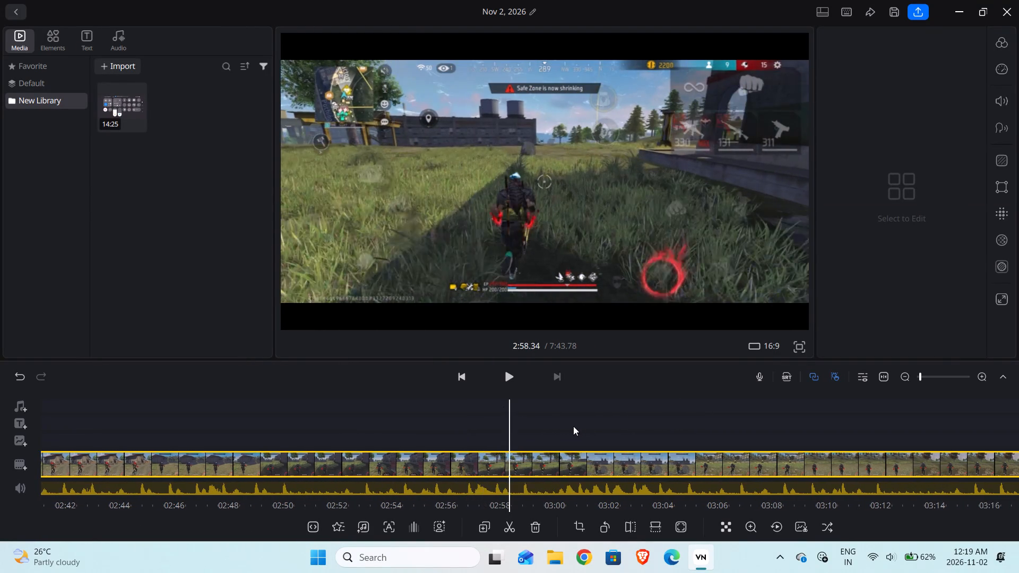
left_click_drag(573, 426, 533, 421)
left_click_drag(605, 419, 524, 414)
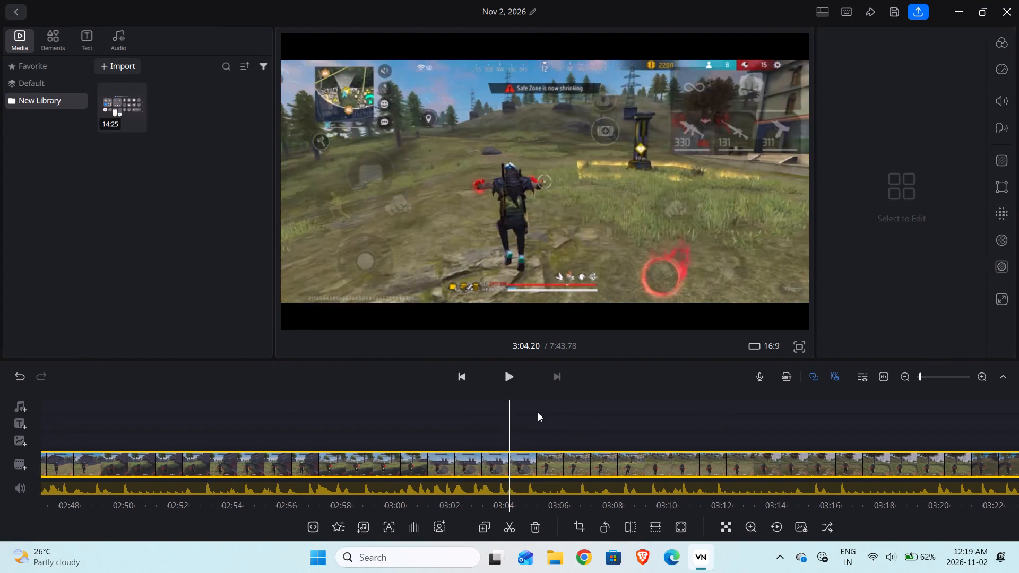
left_click_drag(661, 395, 581, 399)
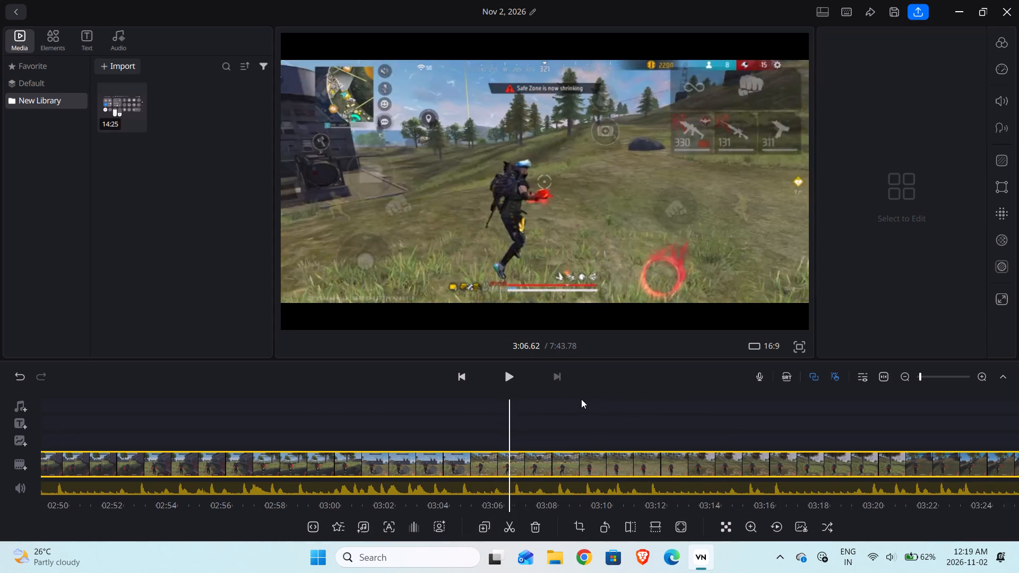
left_click_drag(581, 399, 550, 395)
left_click_drag(603, 399, 549, 395)
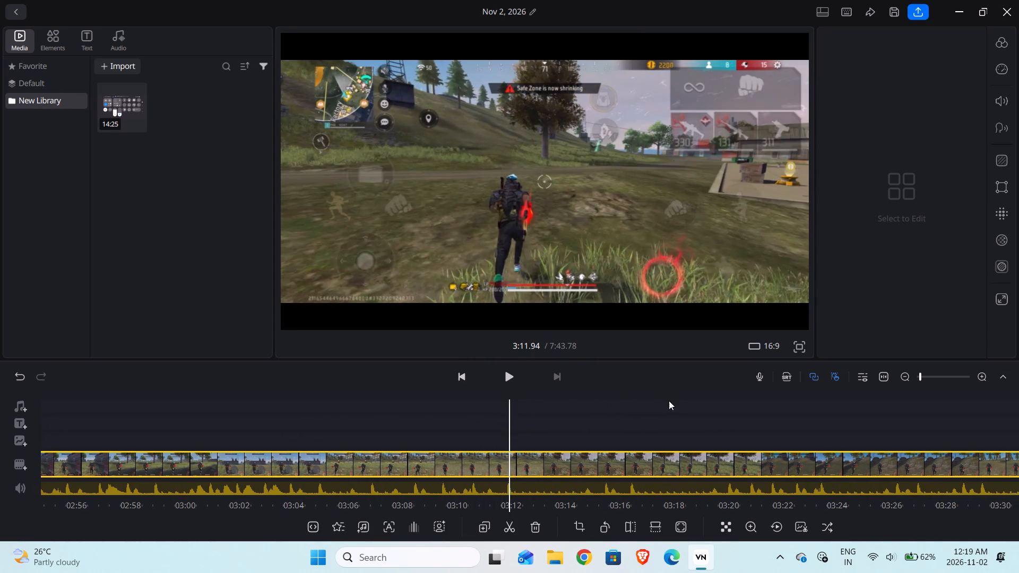
left_click_drag(669, 401, 576, 400)
left_click_drag(685, 420, 588, 415)
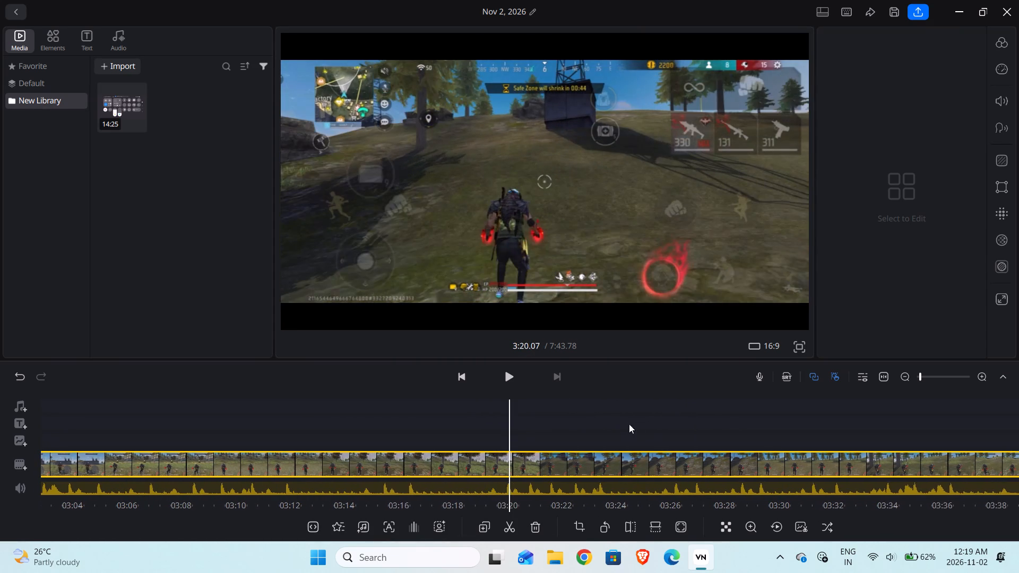
left_click_drag(696, 435, 566, 434)
left_click_drag(688, 439, 586, 436)
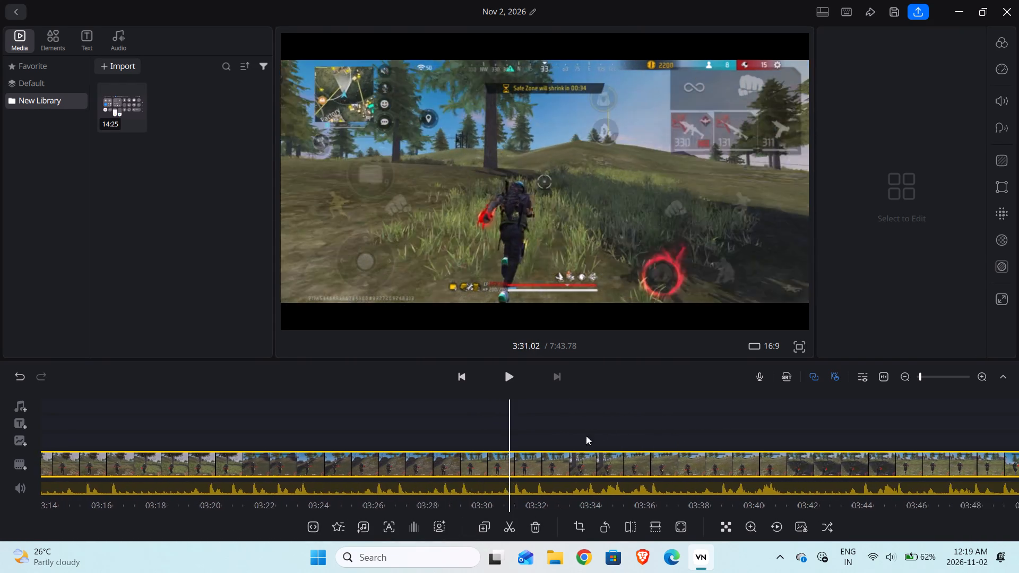
left_click_drag(586, 436, 544, 424)
left_click_drag(702, 437, 588, 428)
left_click_drag(602, 403, 593, 403)
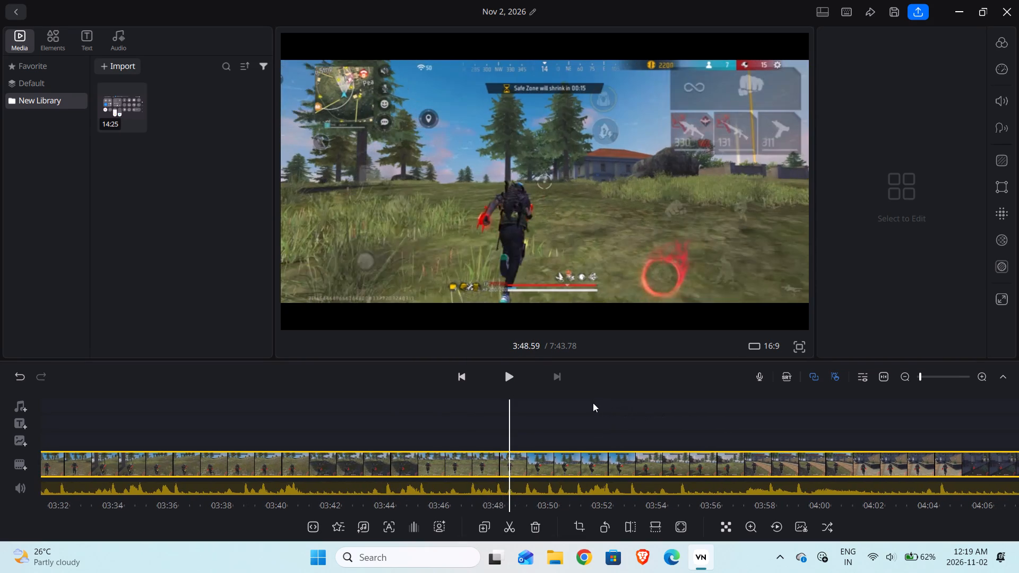
left_click_drag(593, 403, 557, 398)
left_click_drag(652, 410, 548, 405)
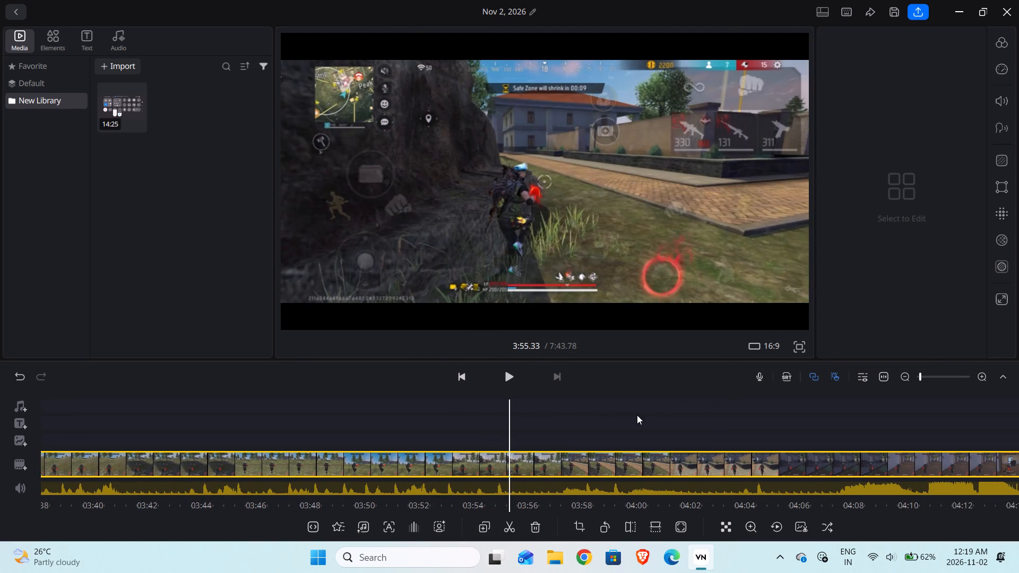
left_click_drag(643, 415, 555, 411)
left_click_drag(668, 424, 527, 424)
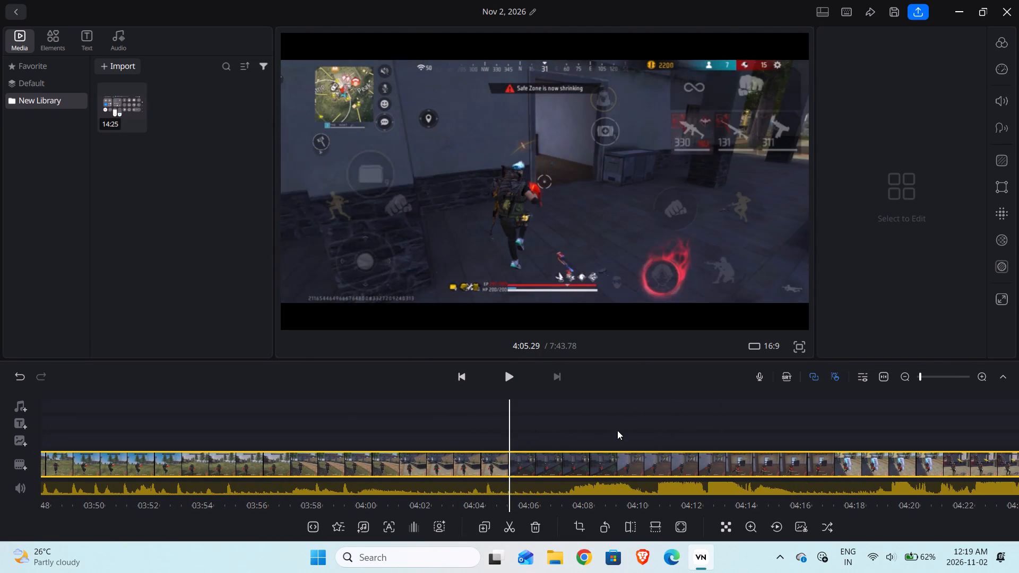
Examine the final fight from about 4:05 to the elimination replay at 4:27, then review it back to about 4:13.
left_click_drag(641, 433, 534, 421)
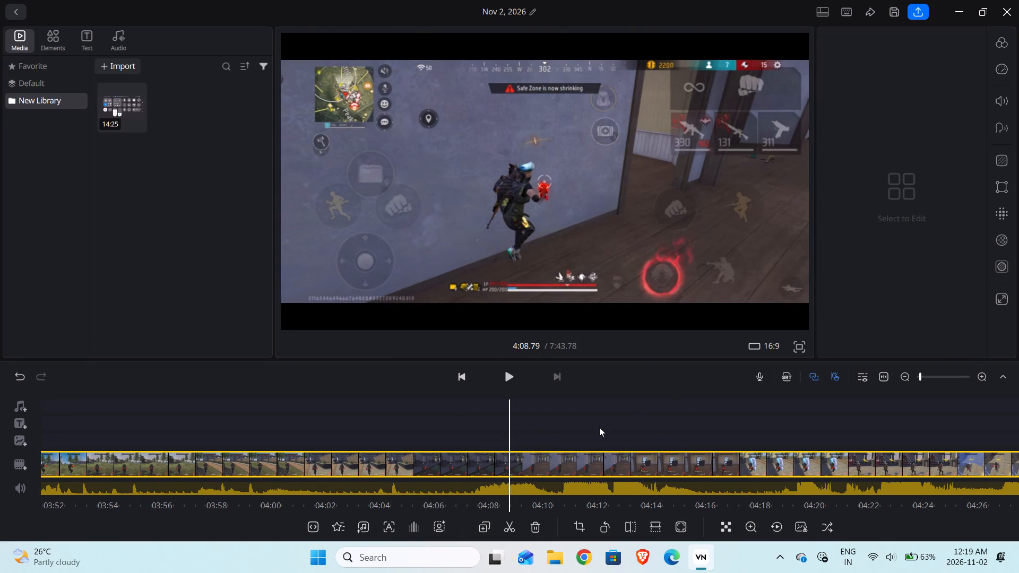
left_click_drag(670, 440, 626, 444)
left_click_drag(671, 444, 663, 444)
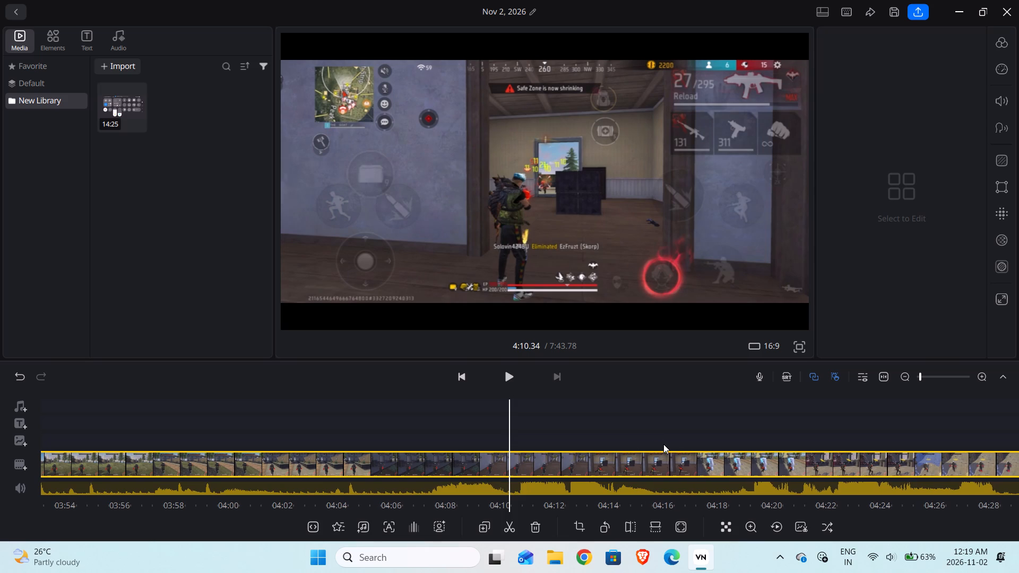
left_click_drag(663, 444, 554, 427)
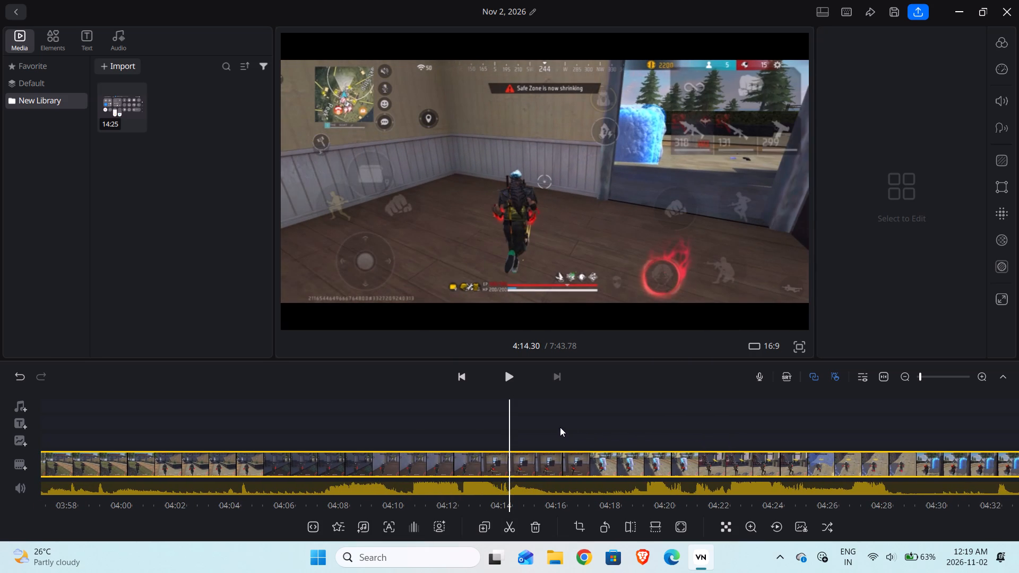
left_click_drag(669, 437, 546, 429)
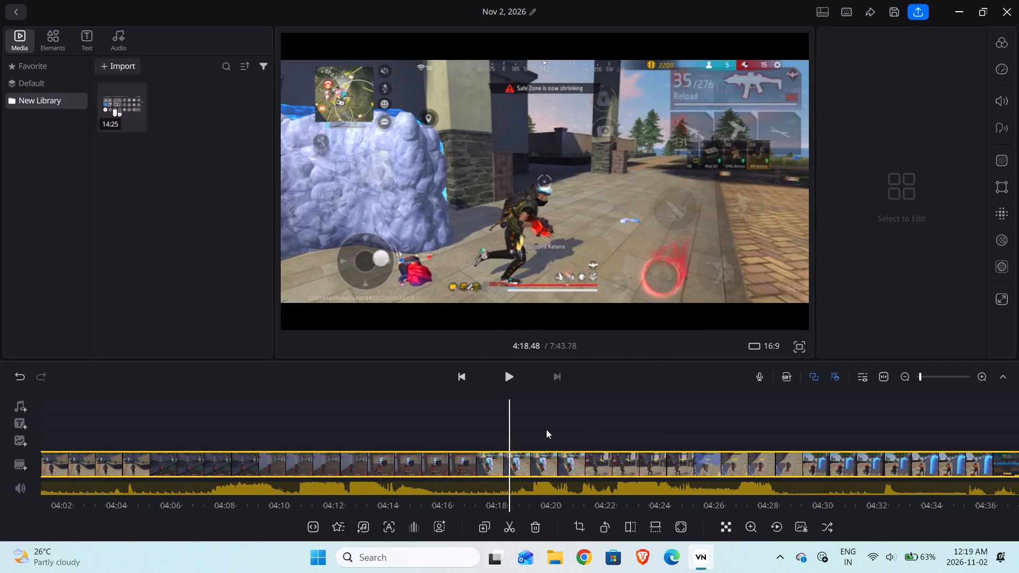
left_click_drag(701, 420, 602, 403)
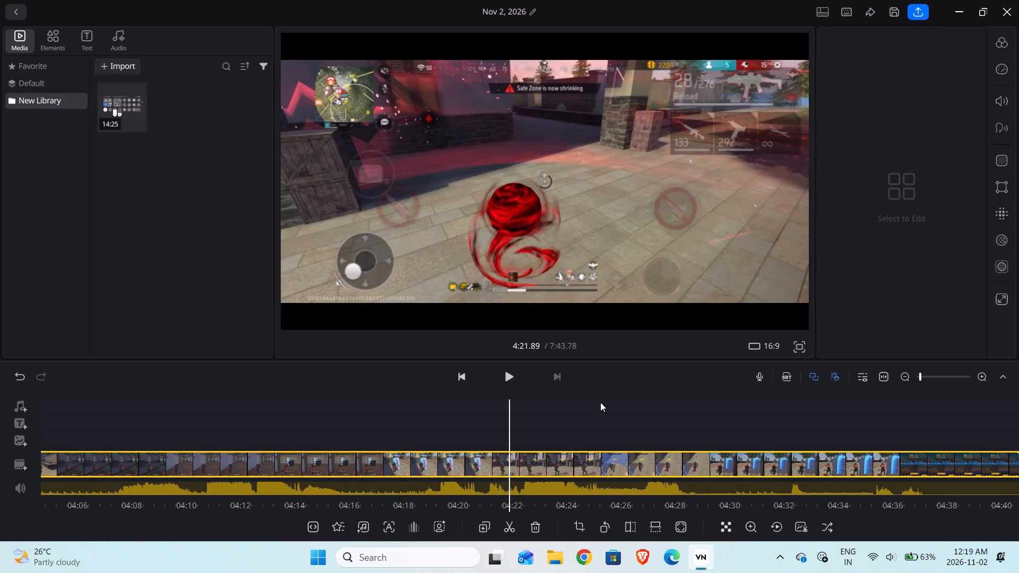
left_click_drag(714, 423, 563, 412)
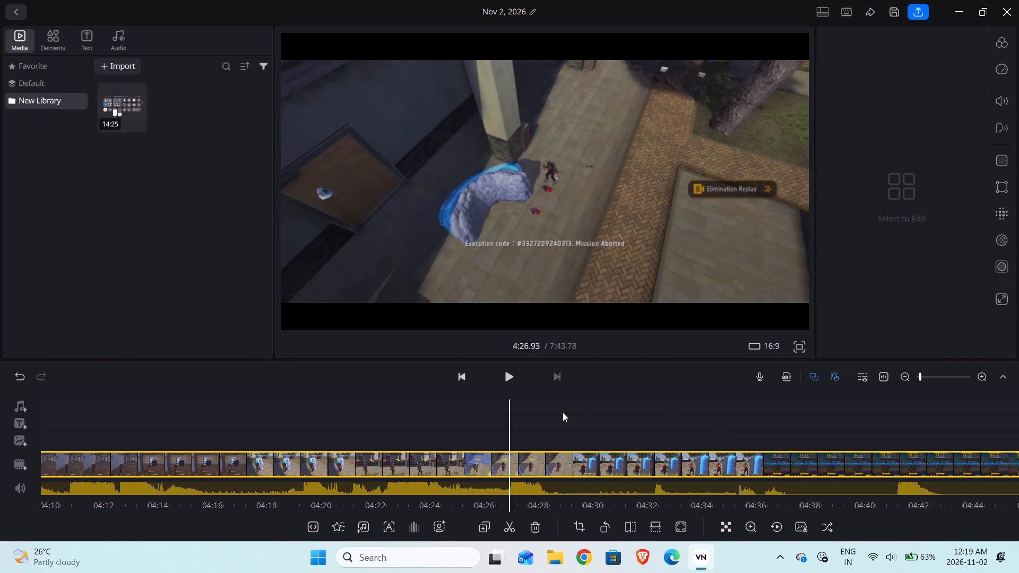
left_click_drag(563, 412, 694, 434)
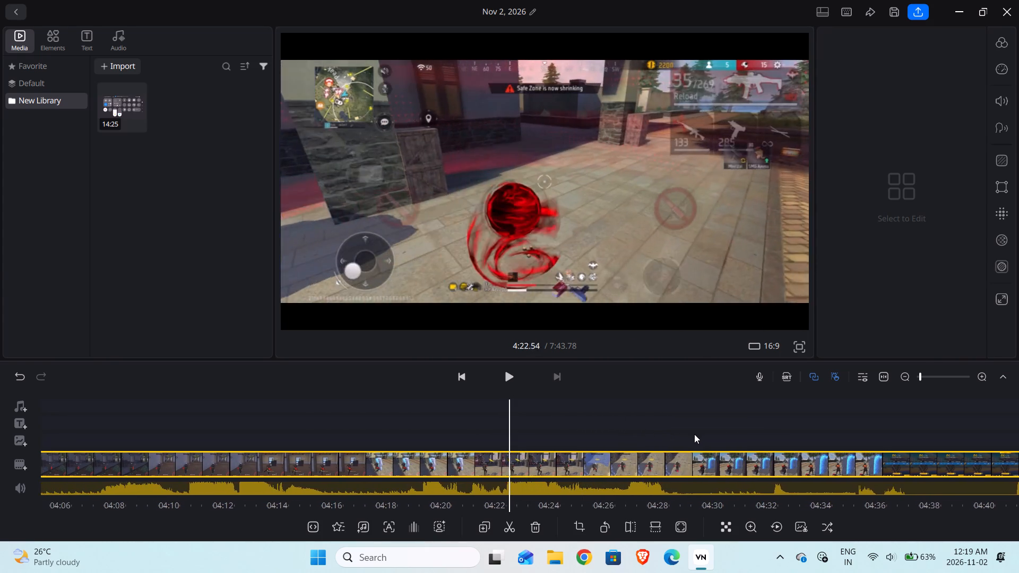
left_click_drag(694, 434, 853, 454)
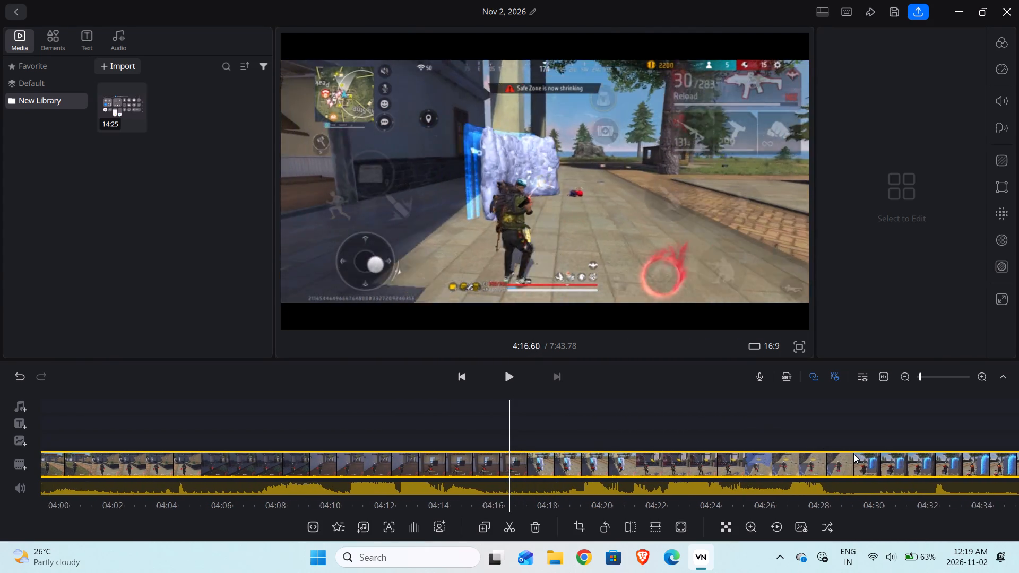
left_click_drag(853, 454, 920, 461)
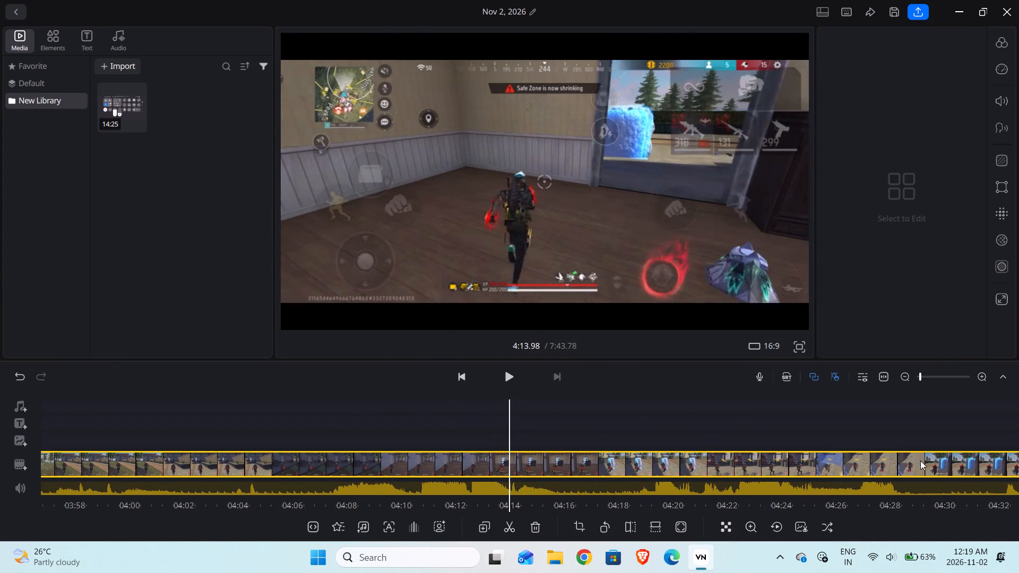
left_click_drag(920, 461, 942, 463)
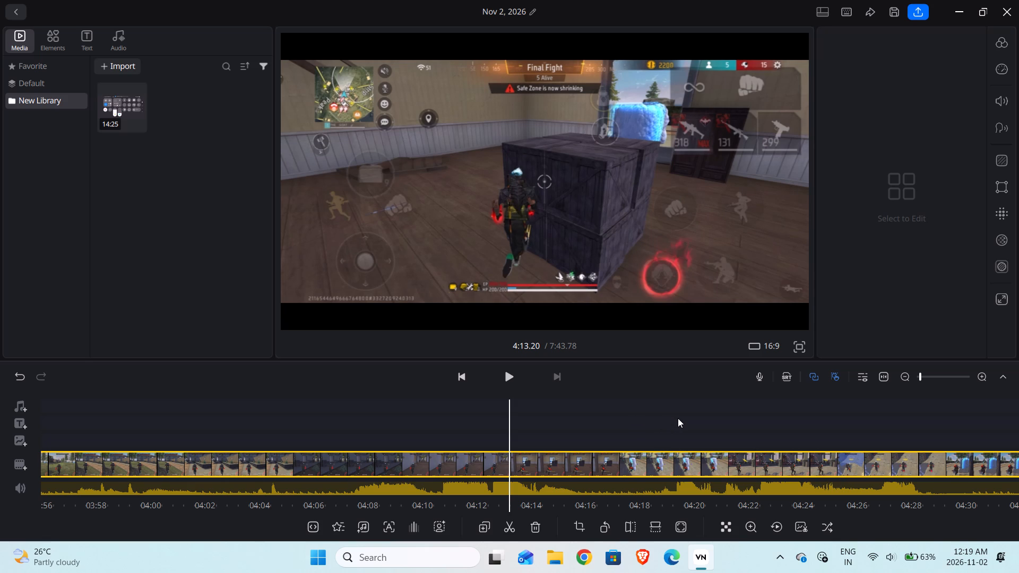
Split the clip at 4:03.89, as the character nears the dark building's doorway, and delete the section back to 2:38.16.
left_click_drag(436, 430, 517, 448)
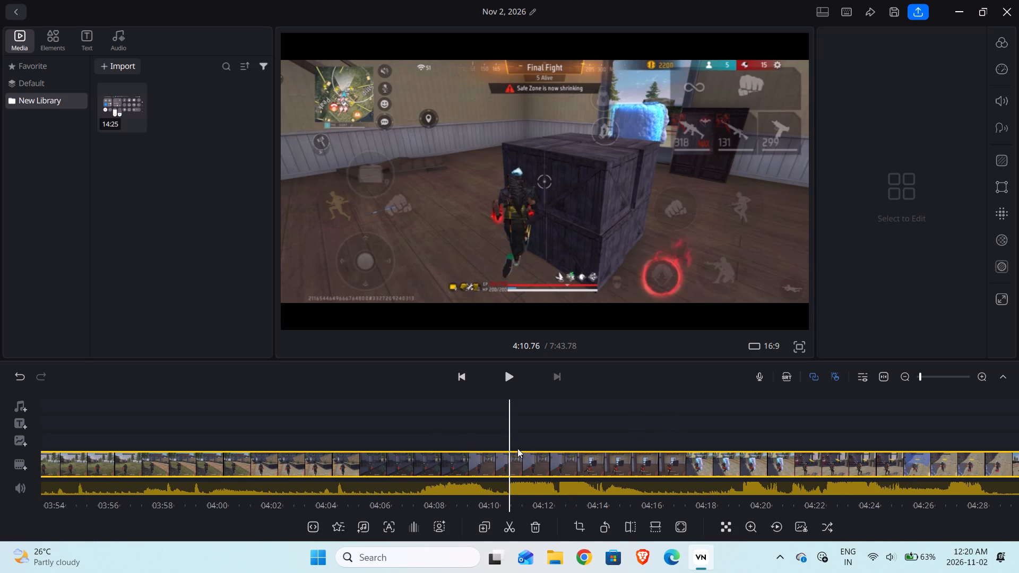
left_click_drag(517, 448, 703, 474)
left_click_drag(436, 445, 512, 445)
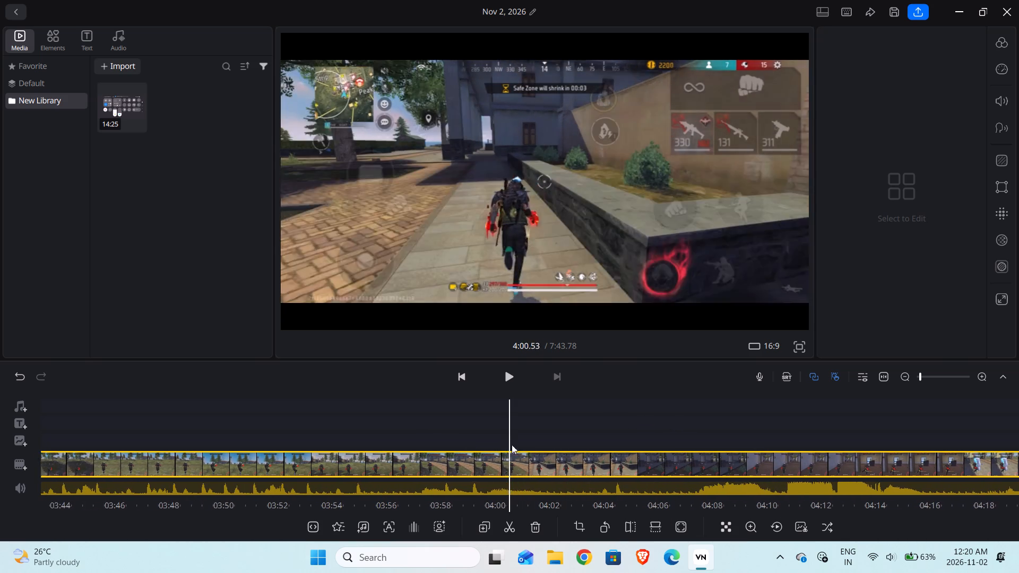
left_click_drag(512, 445, 346, 426)
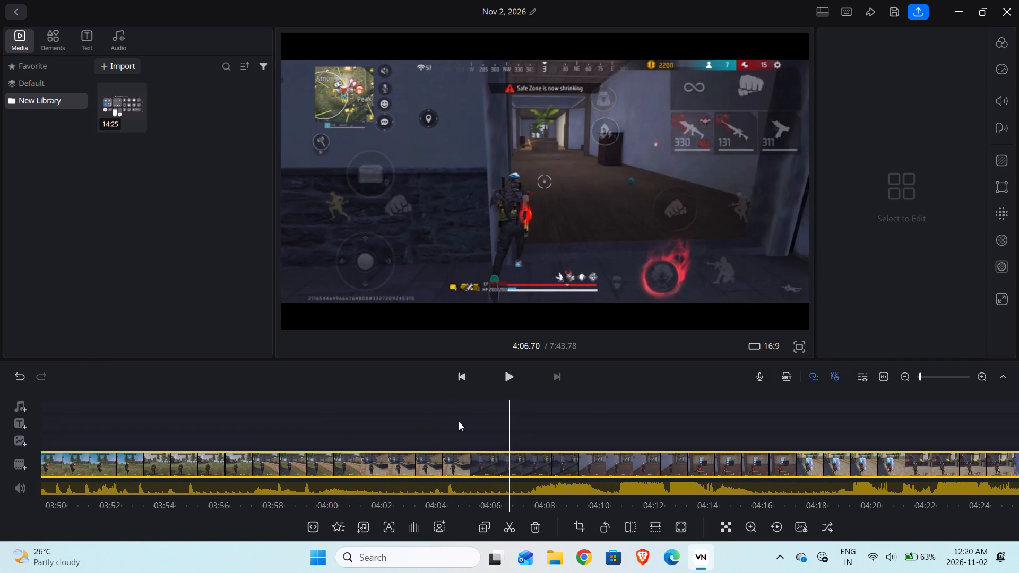
left_click_drag(470, 421, 556, 433)
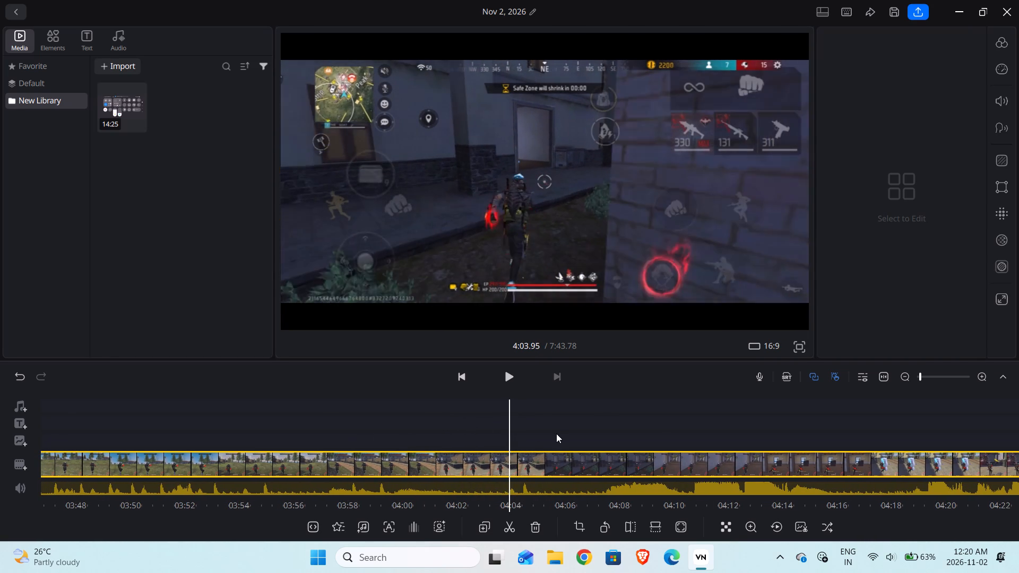
left_click_drag(556, 433, 558, 434)
left_click(517, 527)
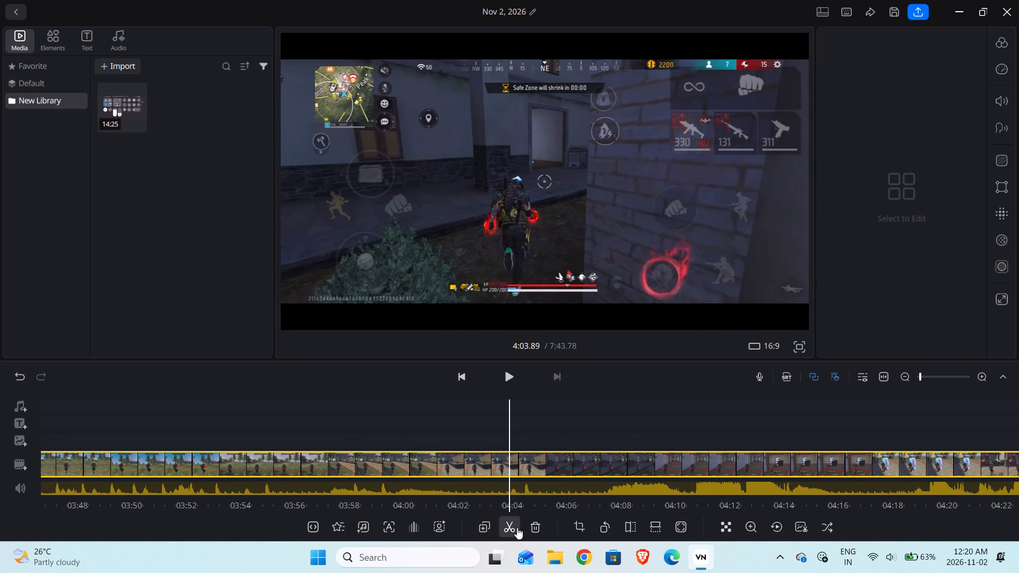
left_click_drag(474, 412, 591, 423)
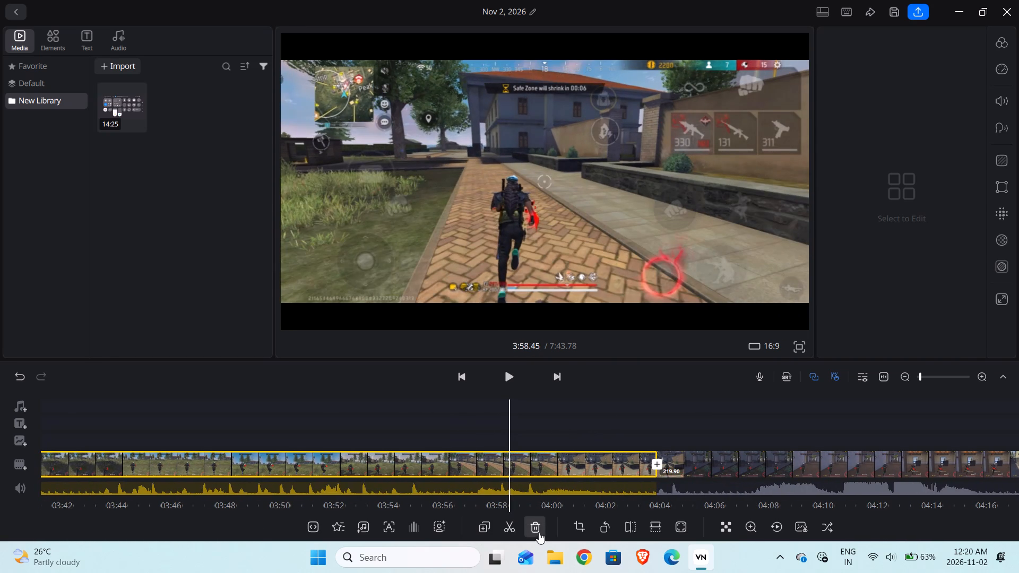
left_click(538, 534)
Play the footage across the join at 2:38 and through the final fight to about 3:00.
left_click_drag(418, 409, 523, 434)
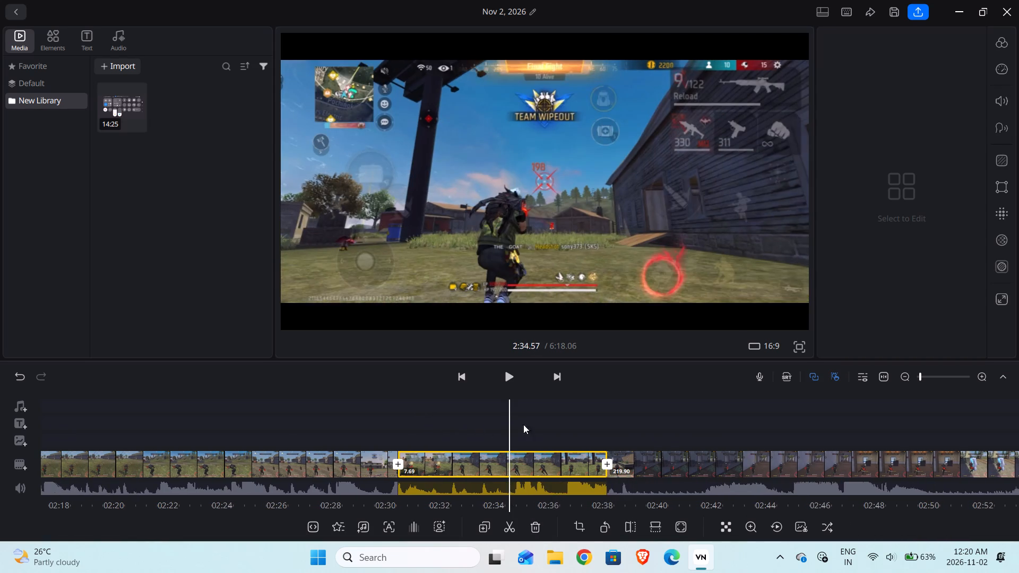
left_click(505, 386)
left_click_drag(636, 409, 591, 413)
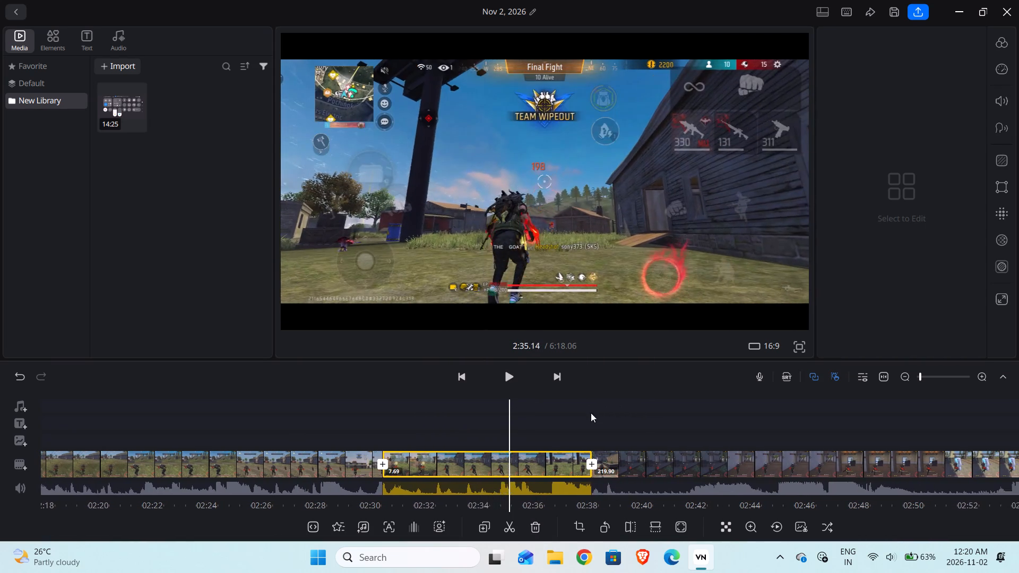
left_click_drag(591, 413, 550, 415)
left_click(507, 388)
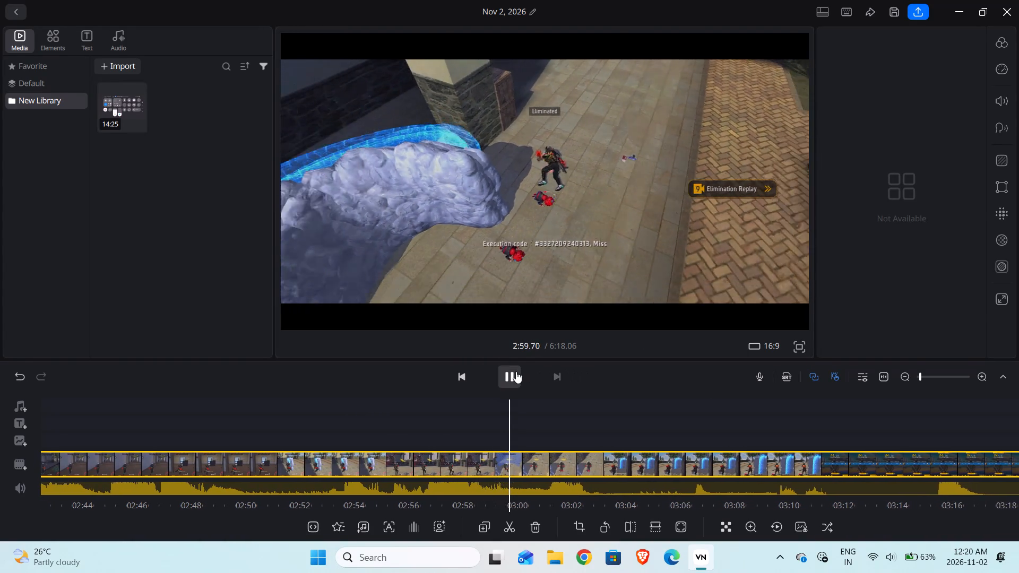
left_click(516, 371)
Split the clip at 2:59.61, during the overhead elimination shot that ends the final fight.
left_click_drag(533, 429, 555, 435)
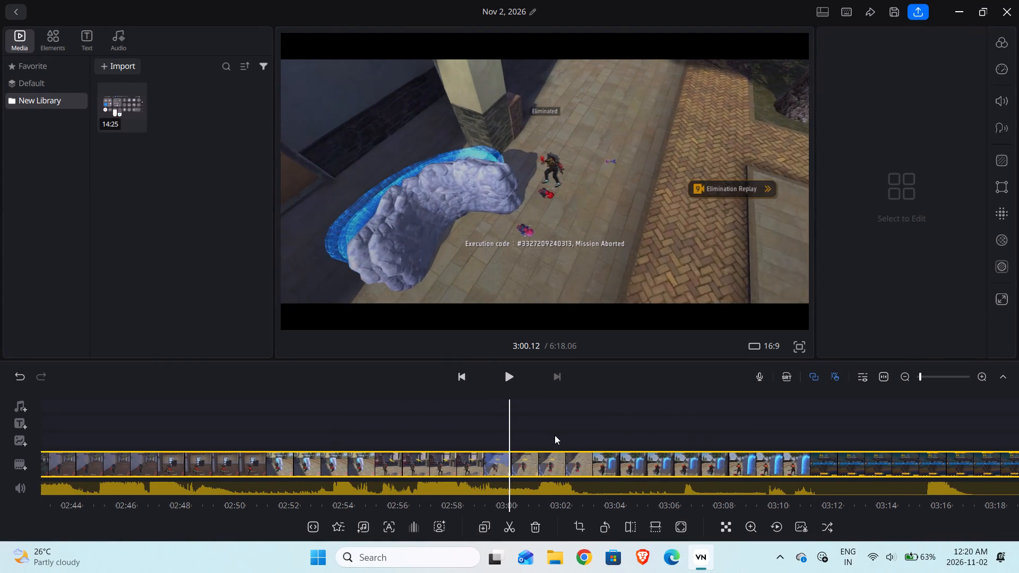
left_click_drag(555, 435, 588, 448)
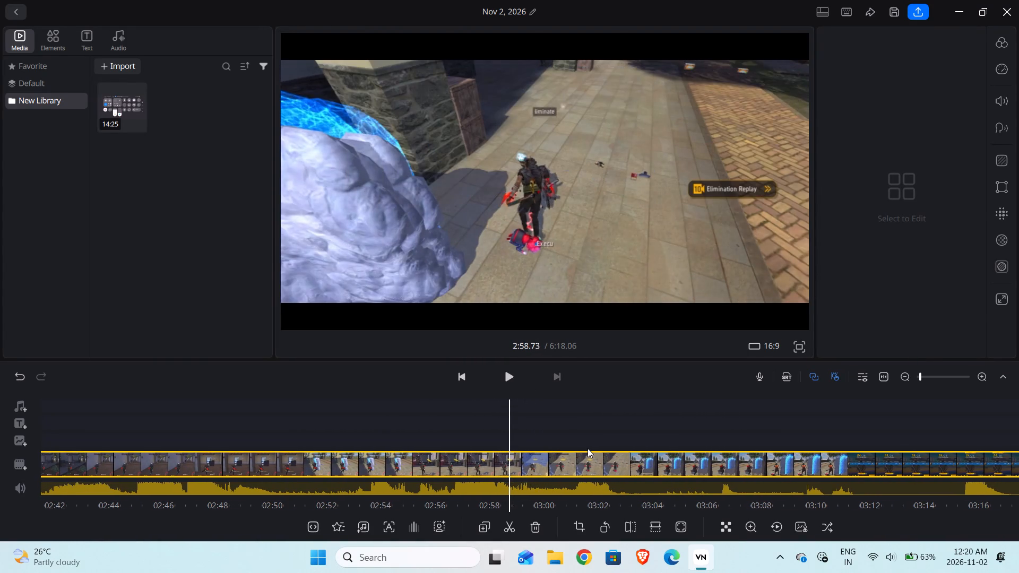
left_click_drag(588, 448, 566, 448)
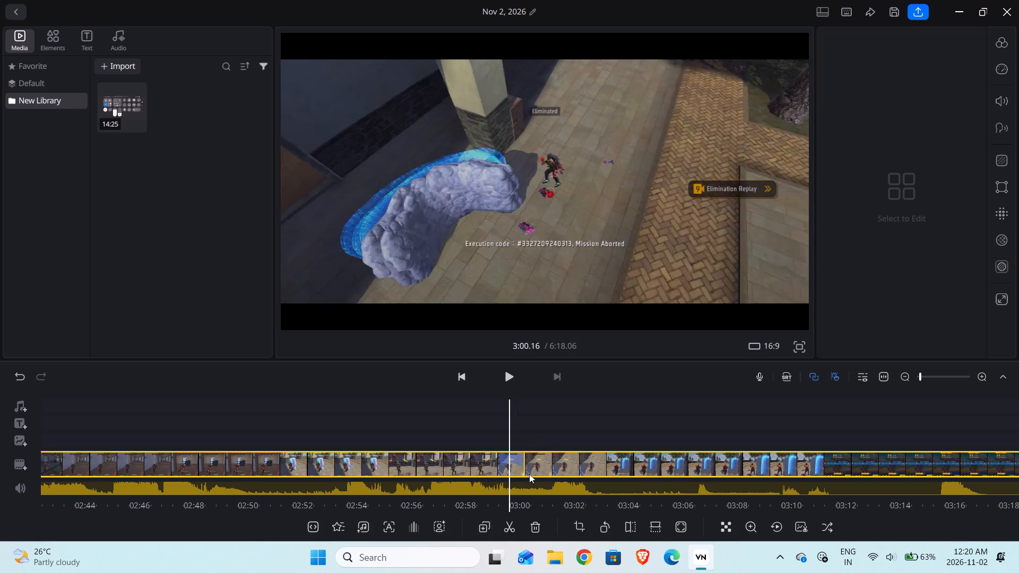
left_click(511, 527)
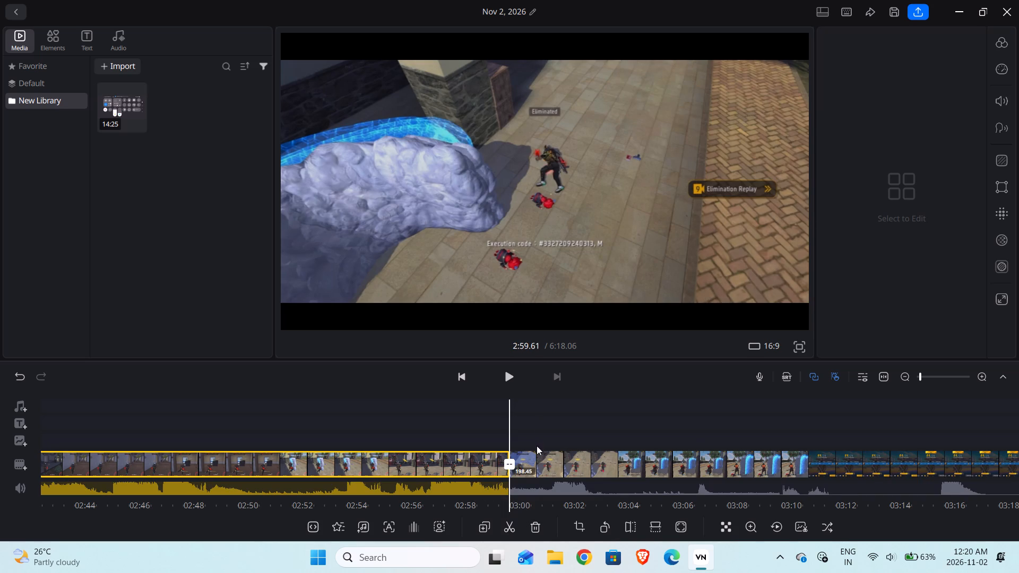
Scan the footage after the 2:59.61 split through the results screen, lobby and flight to about 4:40, looking for the next landing.
left_click_drag(568, 431, 504, 437)
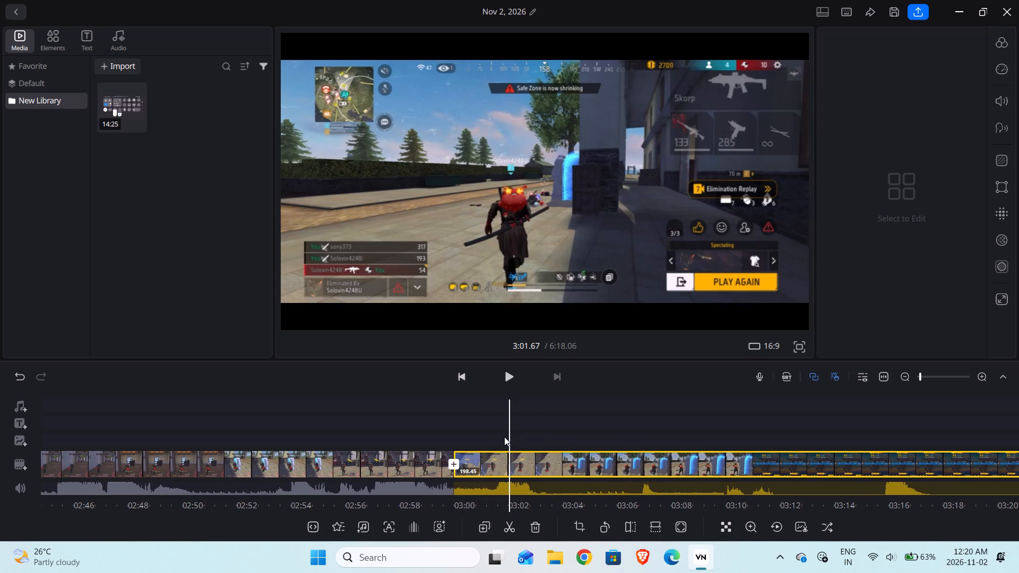
left_click_drag(634, 432, 481, 439)
left_click_drag(627, 440, 446, 433)
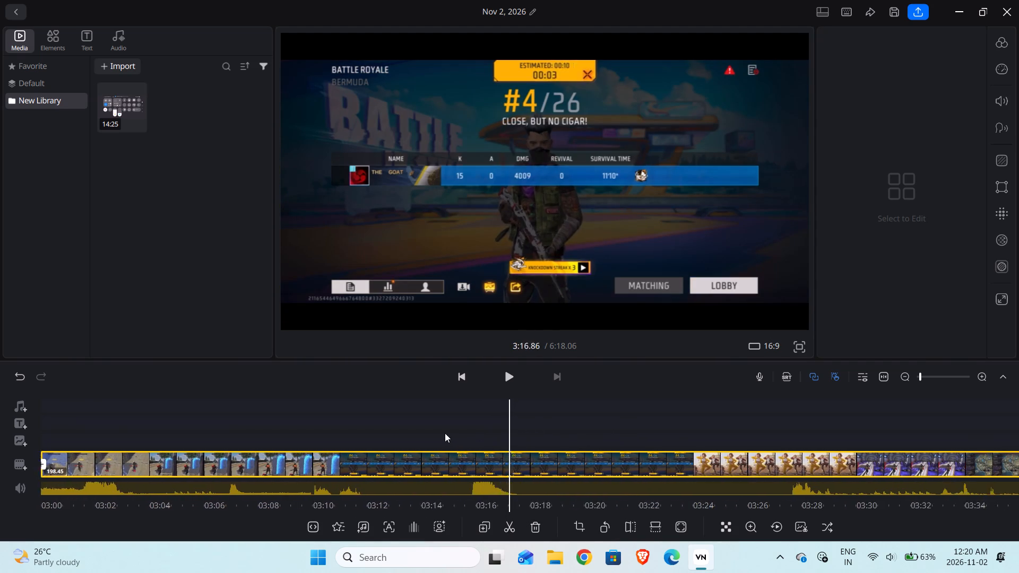
left_click_drag(618, 431, 436, 425)
left_click_drag(572, 430, 386, 435)
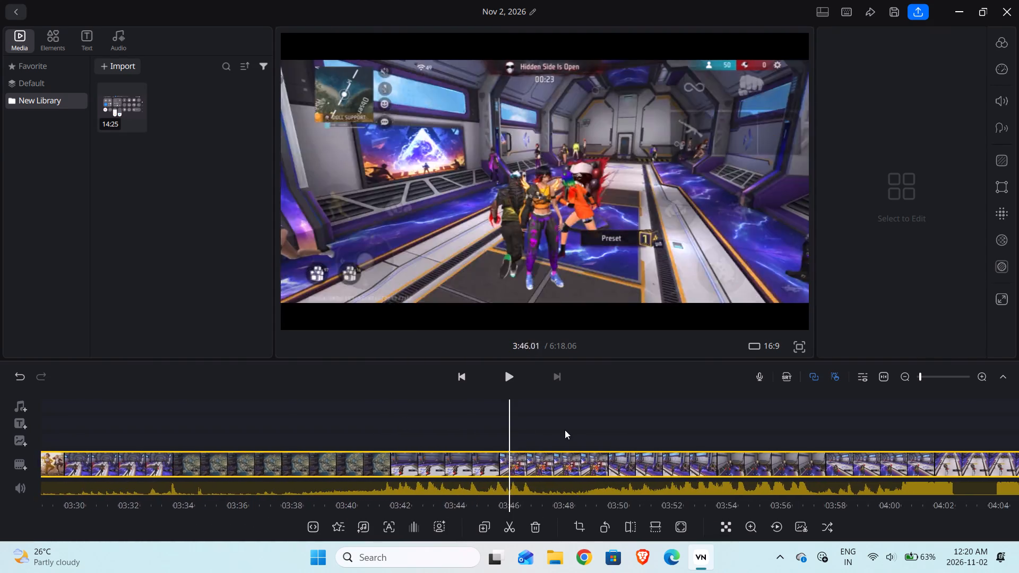
left_click_drag(566, 430, 405, 433)
left_click_drag(513, 430, 361, 430)
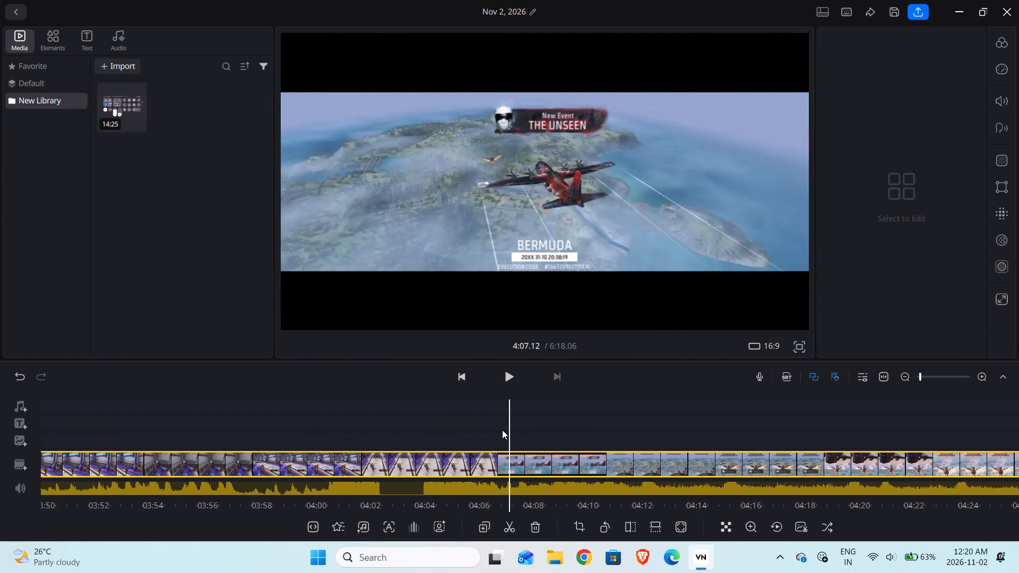
left_click_drag(510, 430, 352, 426)
left_click_drag(473, 436, 305, 429)
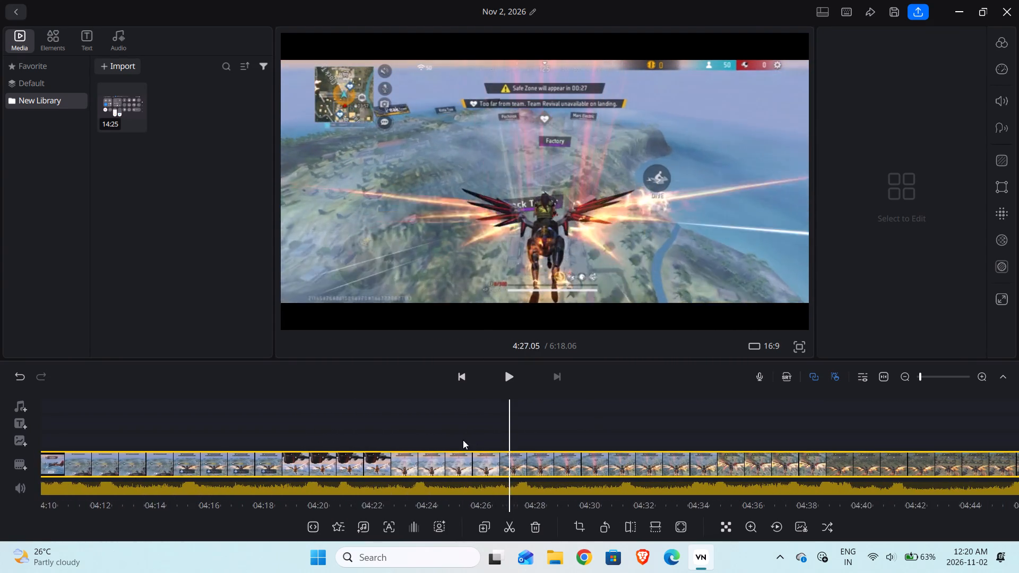
left_click_drag(472, 440, 327, 432)
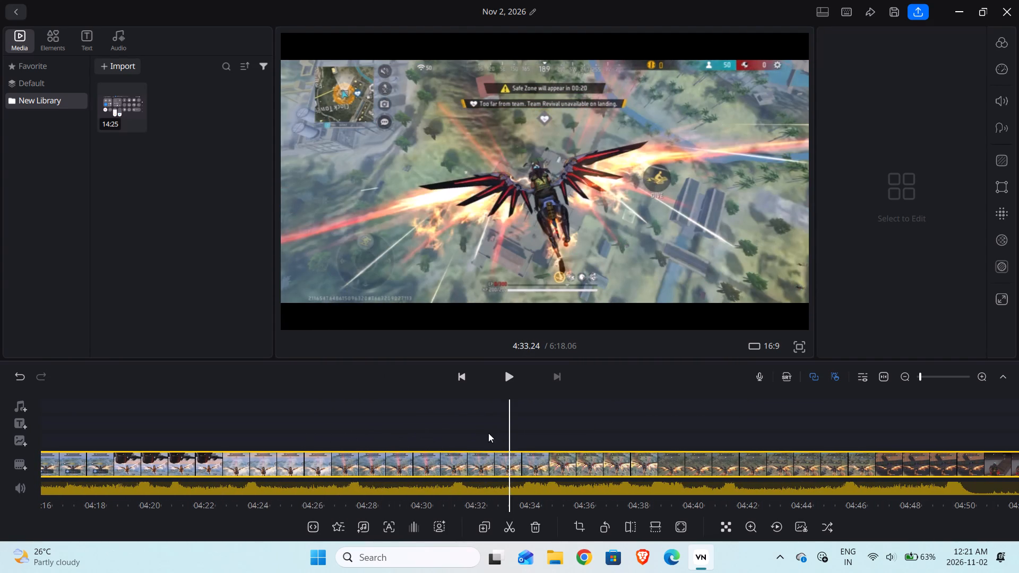
left_click_drag(537, 432, 362, 420)
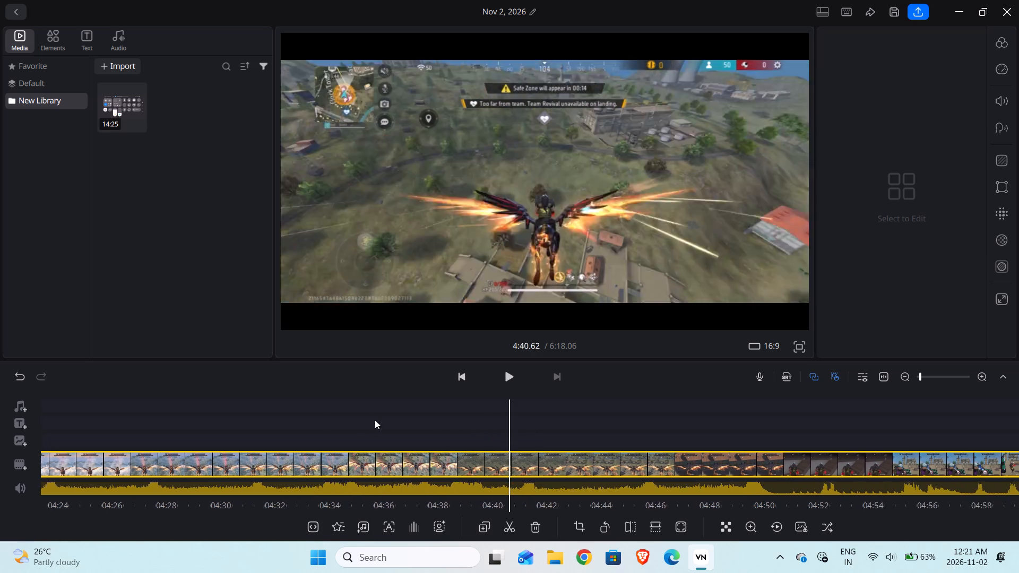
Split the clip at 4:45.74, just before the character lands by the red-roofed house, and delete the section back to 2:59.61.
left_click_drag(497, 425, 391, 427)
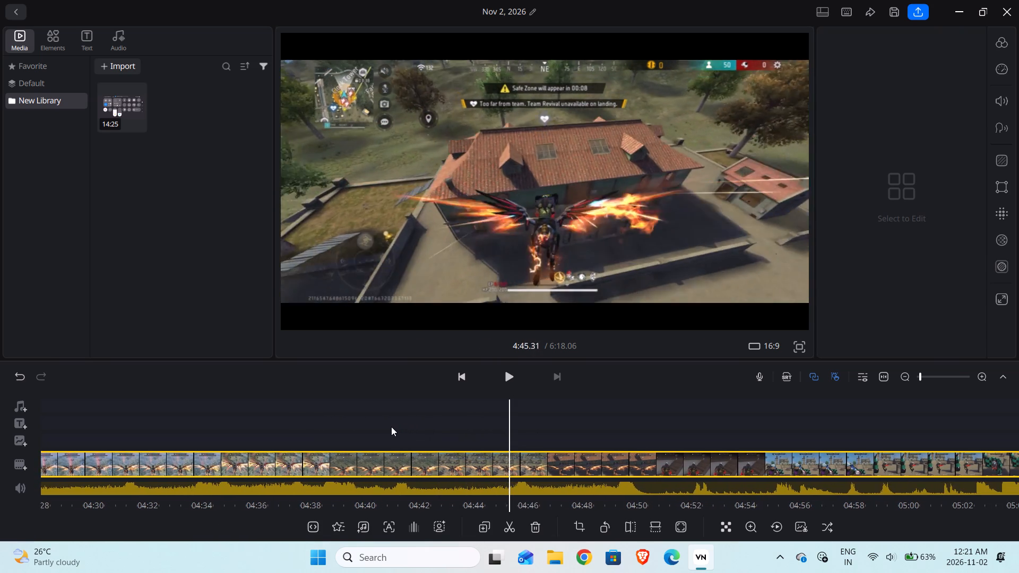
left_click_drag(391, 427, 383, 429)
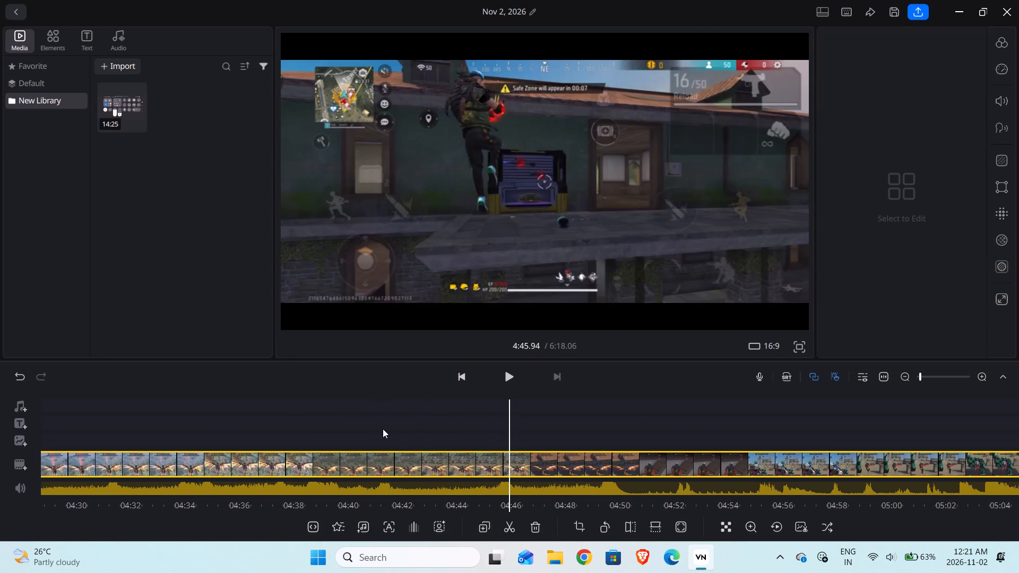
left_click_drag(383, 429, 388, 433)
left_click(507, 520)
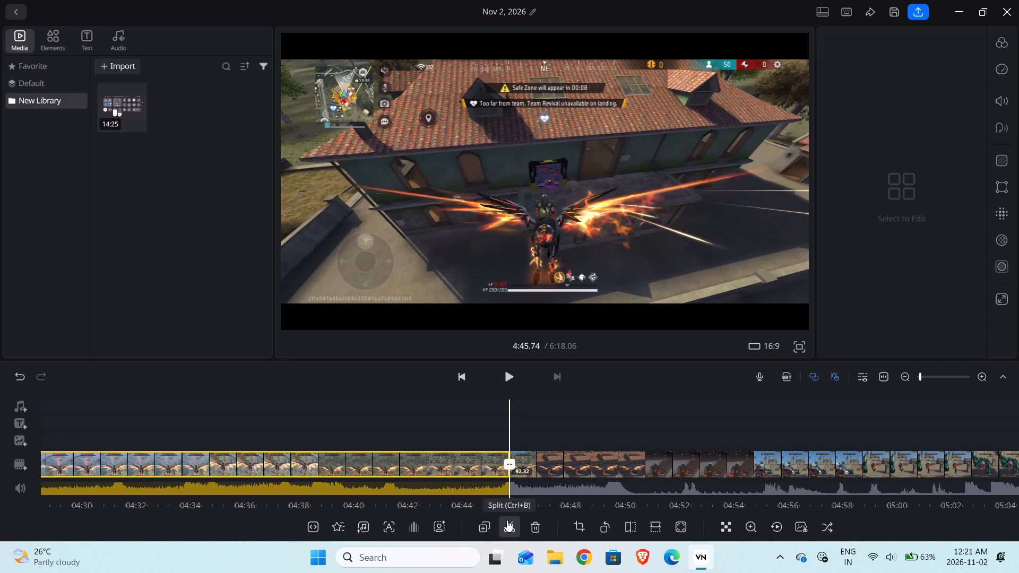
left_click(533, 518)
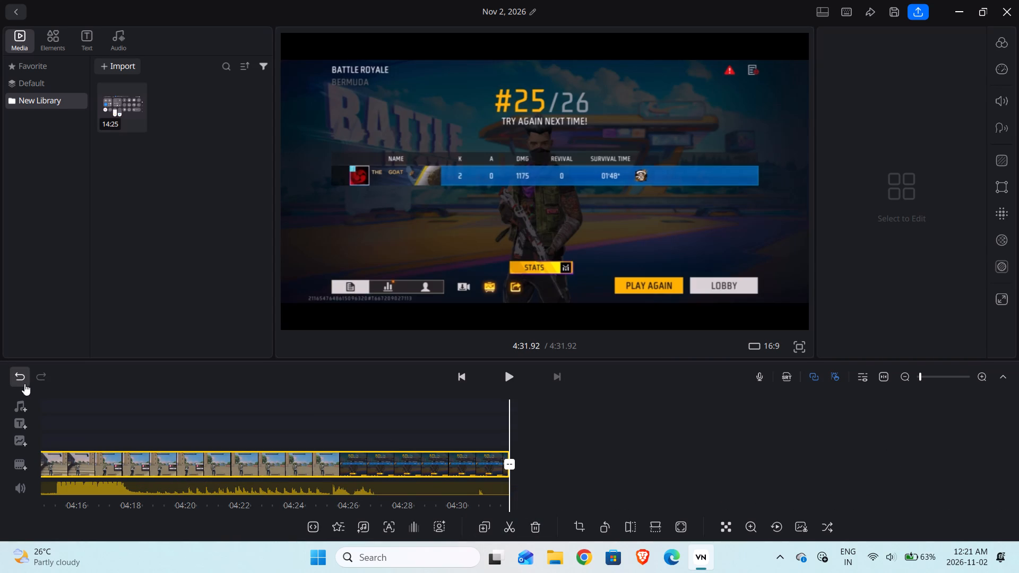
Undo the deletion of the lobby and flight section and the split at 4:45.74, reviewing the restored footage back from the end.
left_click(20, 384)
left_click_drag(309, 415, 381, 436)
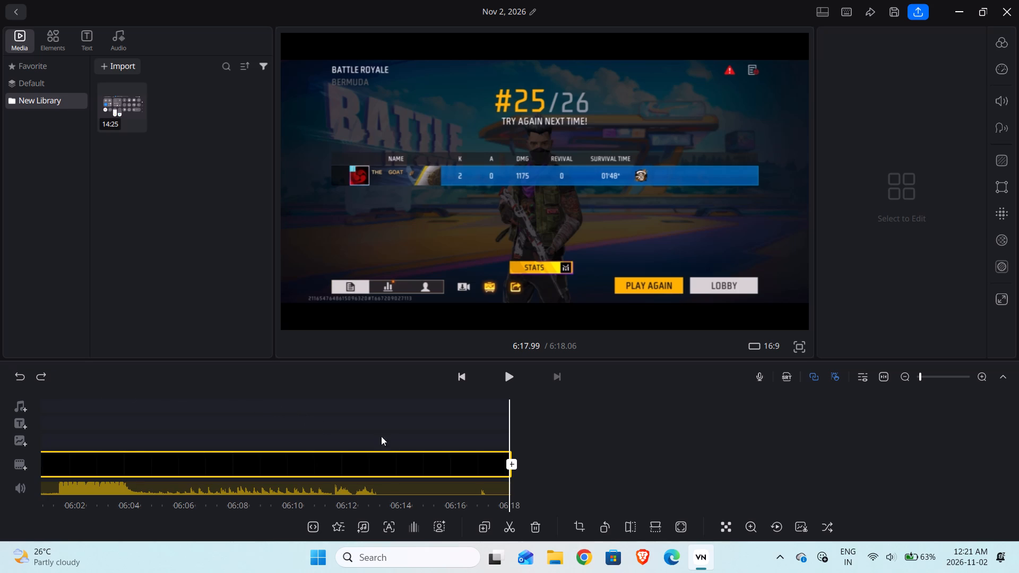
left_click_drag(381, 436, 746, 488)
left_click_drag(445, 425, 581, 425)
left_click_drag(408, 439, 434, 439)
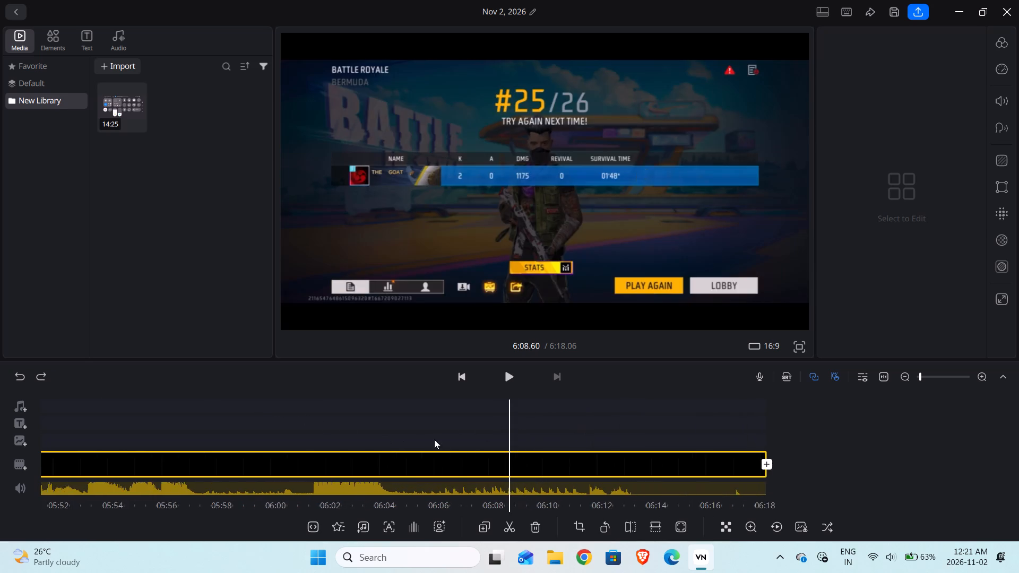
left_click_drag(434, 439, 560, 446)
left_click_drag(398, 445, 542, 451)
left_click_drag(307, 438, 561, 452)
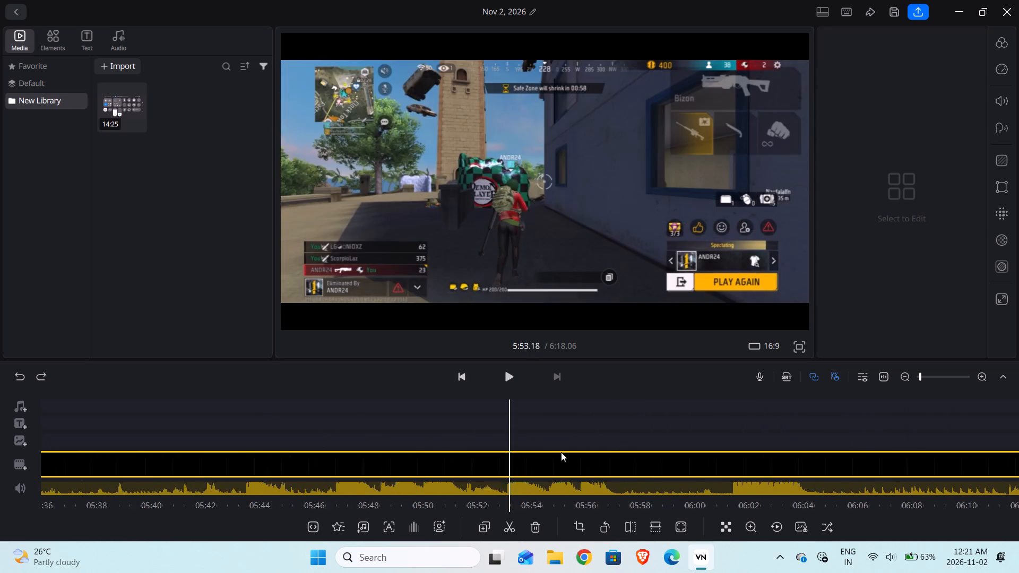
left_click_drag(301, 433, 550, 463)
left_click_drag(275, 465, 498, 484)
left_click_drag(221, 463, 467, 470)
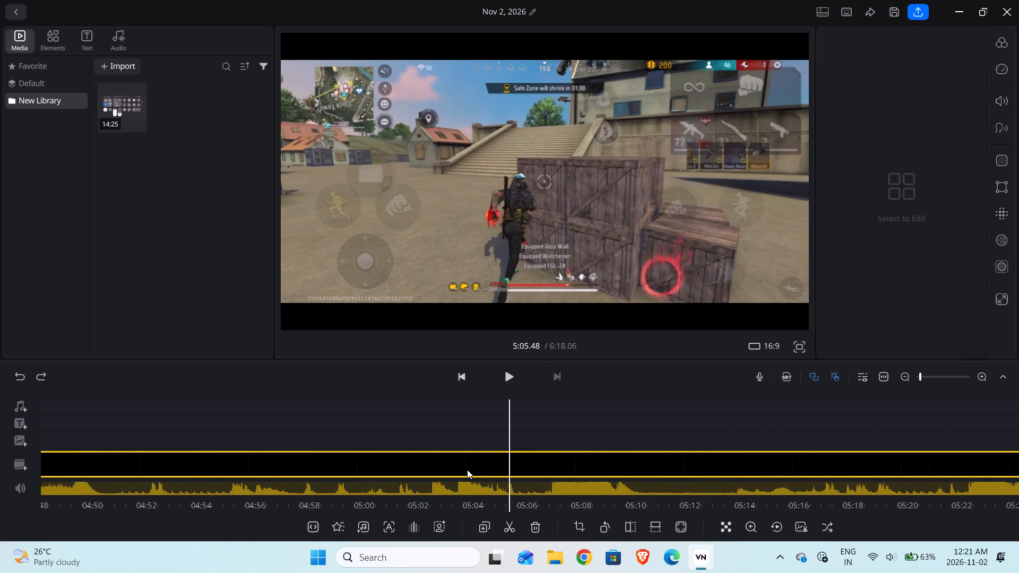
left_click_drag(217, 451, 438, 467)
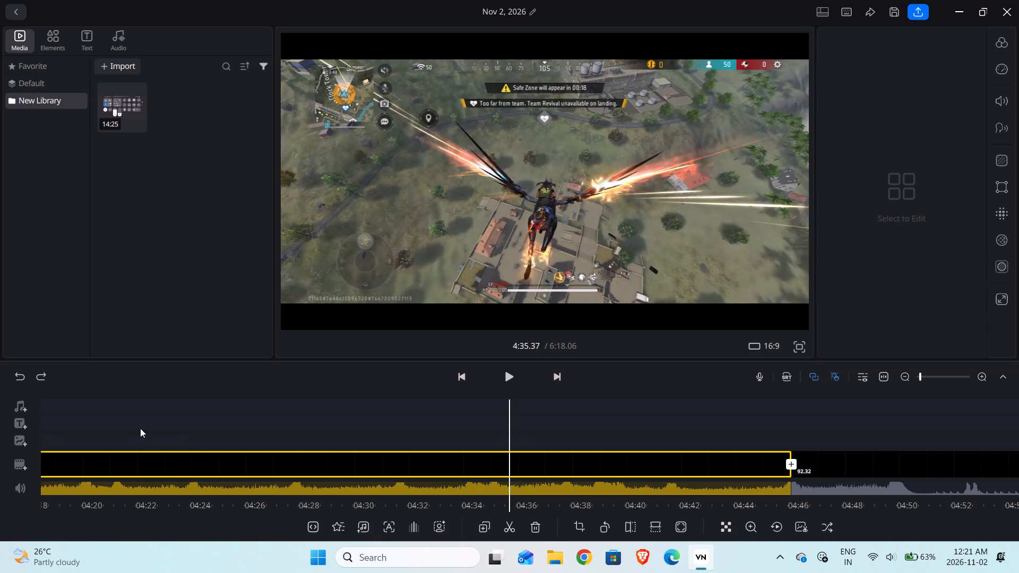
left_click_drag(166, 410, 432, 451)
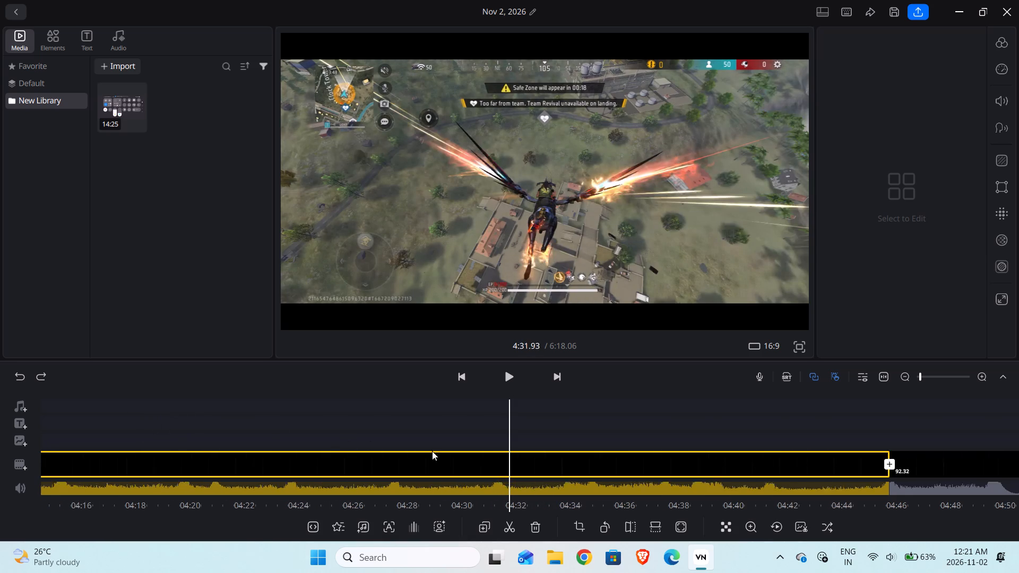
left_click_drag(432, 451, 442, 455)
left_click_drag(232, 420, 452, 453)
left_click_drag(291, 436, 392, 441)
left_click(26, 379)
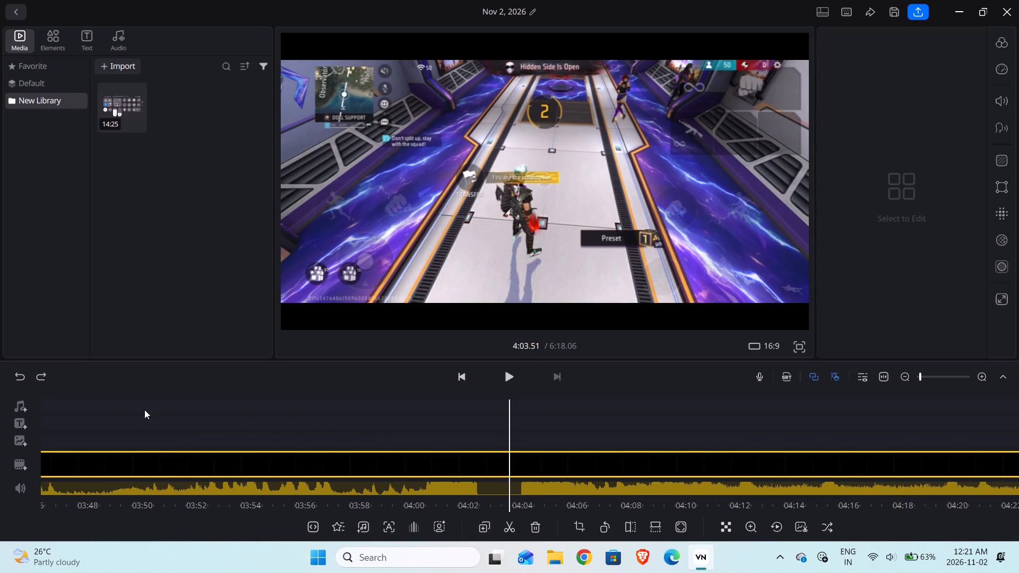
Return to the end of the final fight and play the footage across the 2:59.61 split to about 3:01.
left_click_drag(265, 432, 507, 462)
left_click_drag(237, 422, 628, 500)
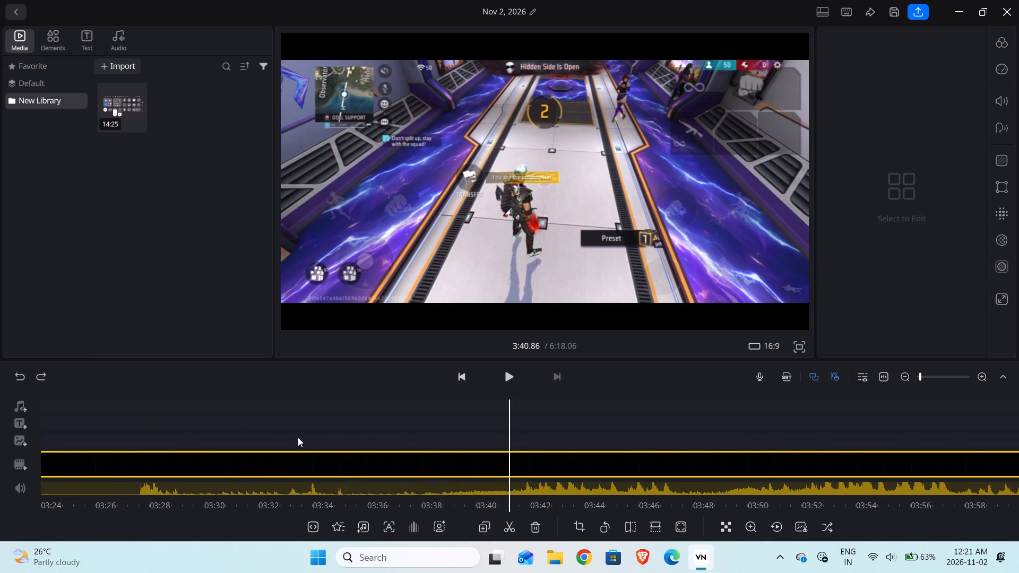
left_click_drag(299, 436, 580, 488)
left_click_drag(411, 452, 512, 457)
left_click_drag(417, 442, 430, 444)
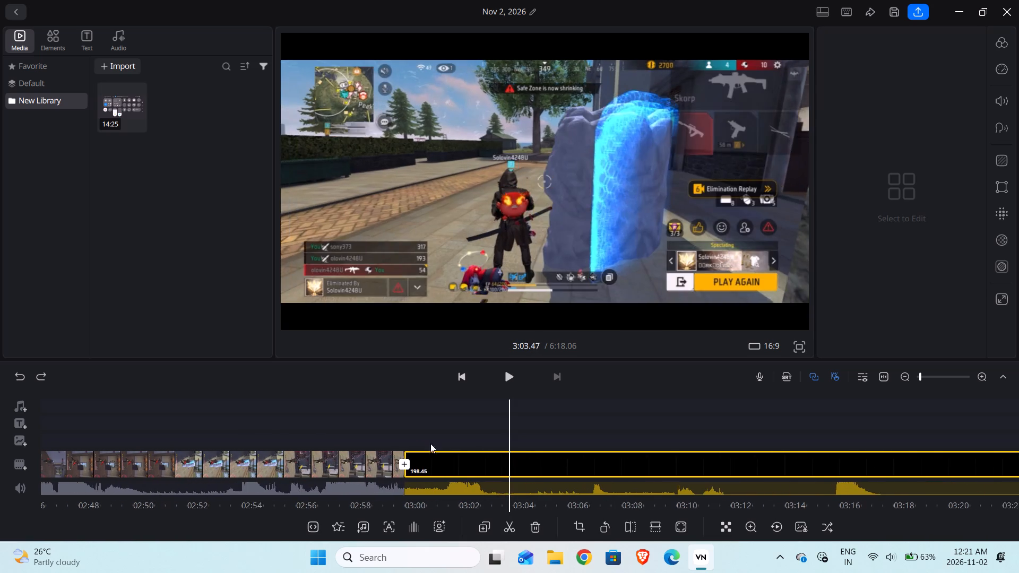
left_click_drag(430, 444, 626, 476)
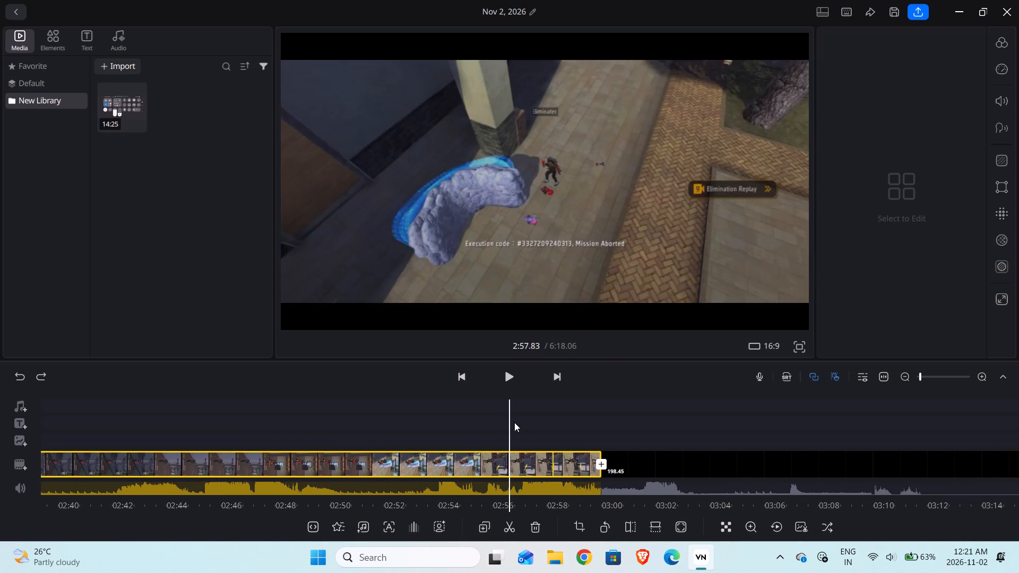
left_click(513, 387)
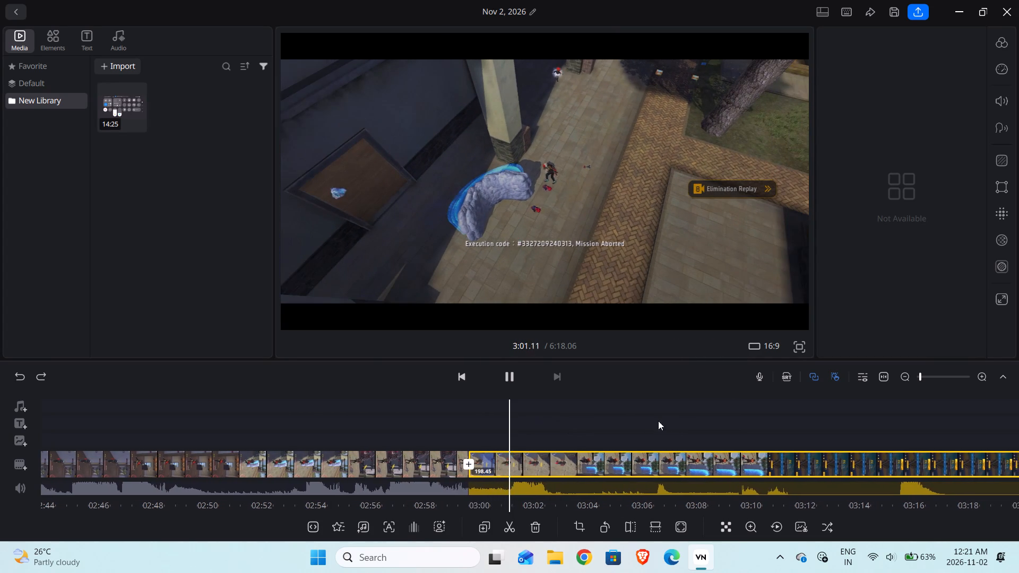
Scan the footage from 3:01 through the results screen, lobby and flight to the landing and looting between about 4:46 and 4:54.
left_click_drag(674, 418, 336, 418)
left_click_drag(582, 430, 565, 433)
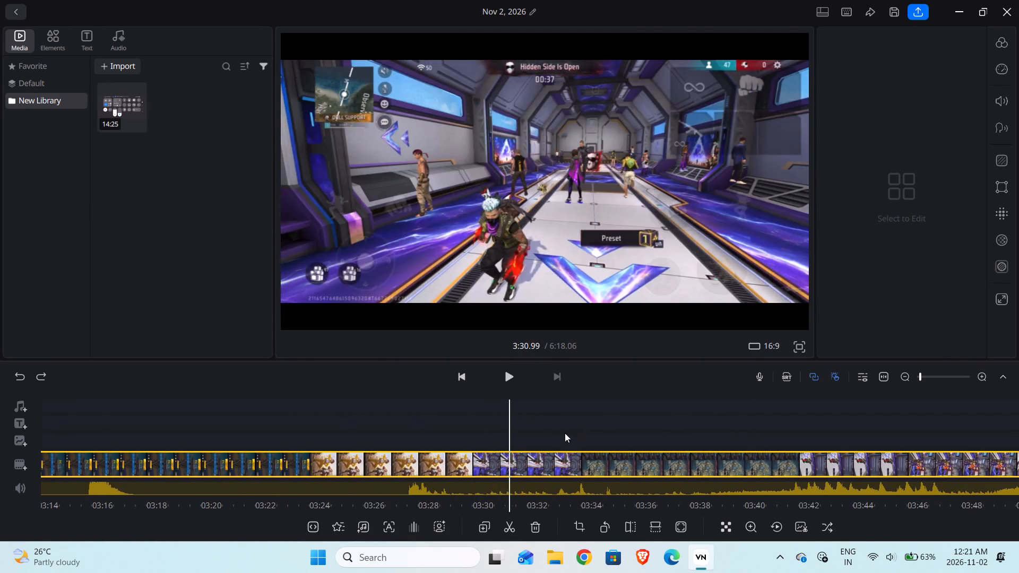
left_click_drag(565, 433, 226, 444)
left_click_drag(414, 436, 236, 428)
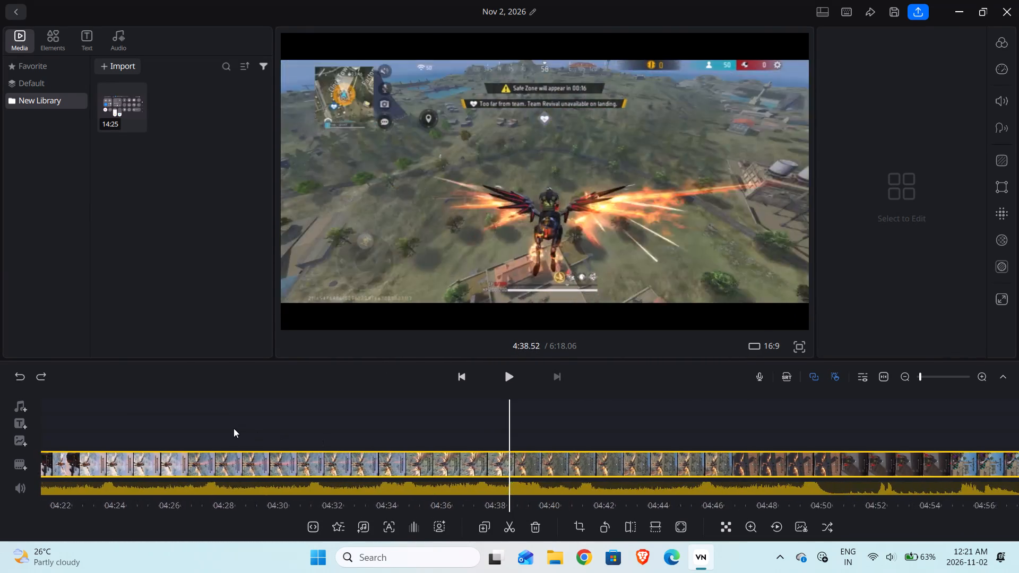
left_click_drag(462, 452, 322, 449)
left_click_drag(506, 444, 506, 442)
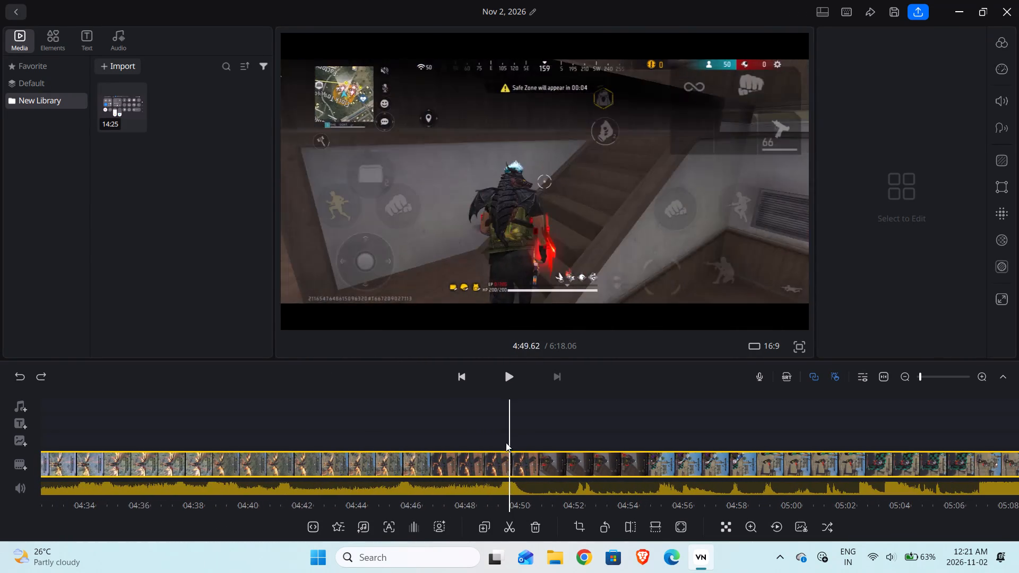
left_click_drag(506, 442, 325, 453)
left_click_drag(340, 453, 455, 467)
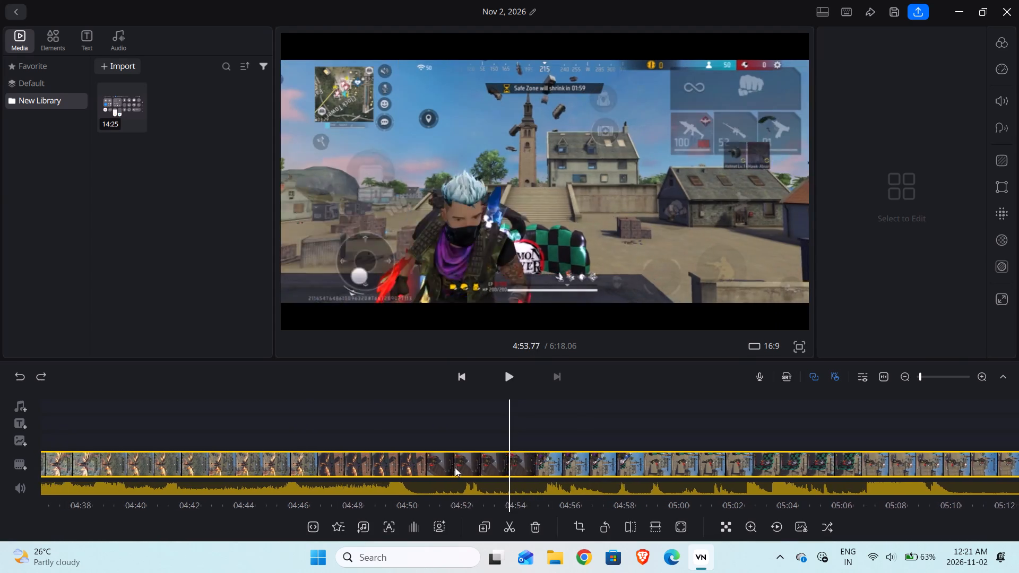
left_click_drag(455, 467, 540, 482)
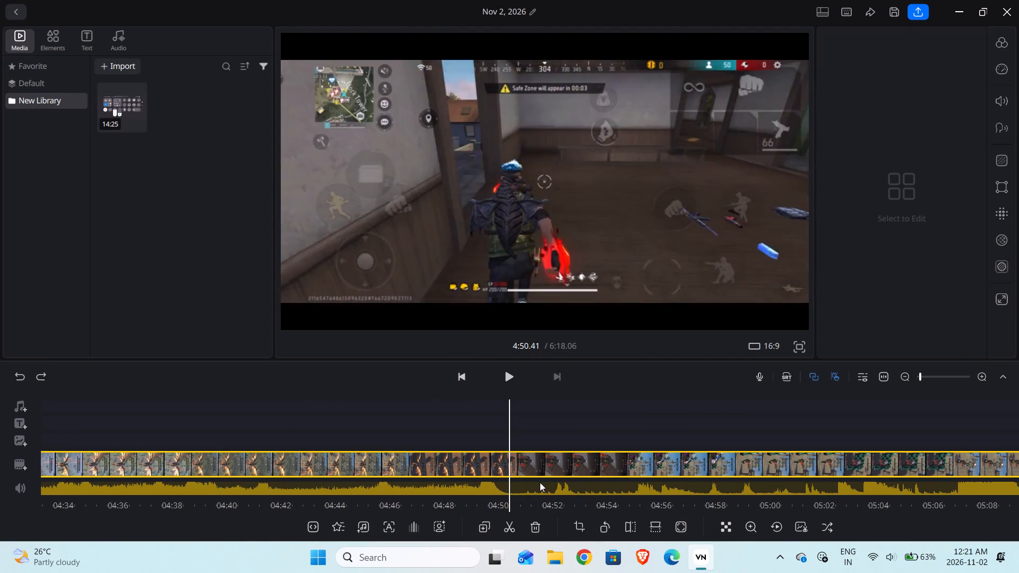
left_click_drag(540, 482, 645, 503)
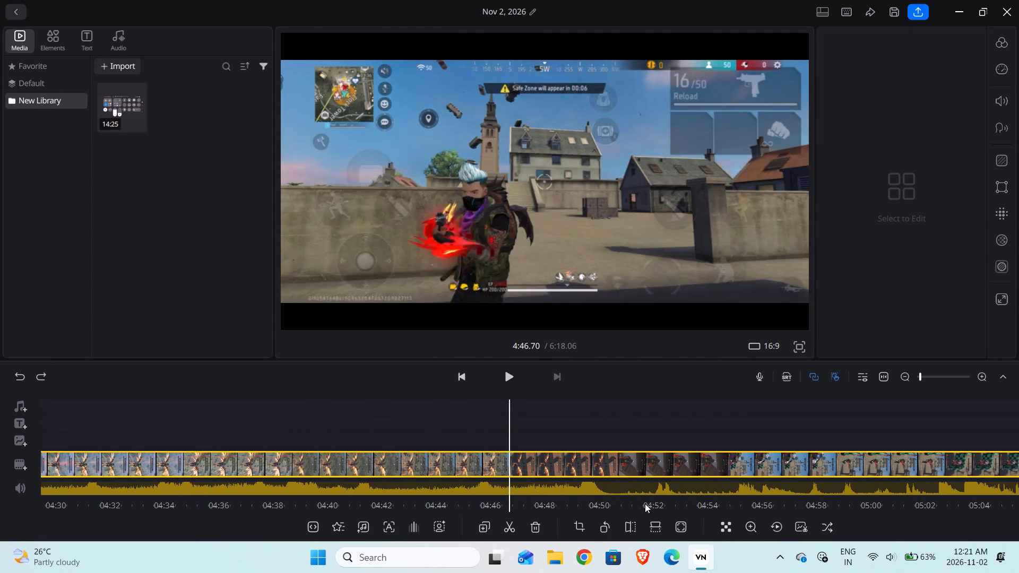
left_click_drag(645, 503, 576, 502)
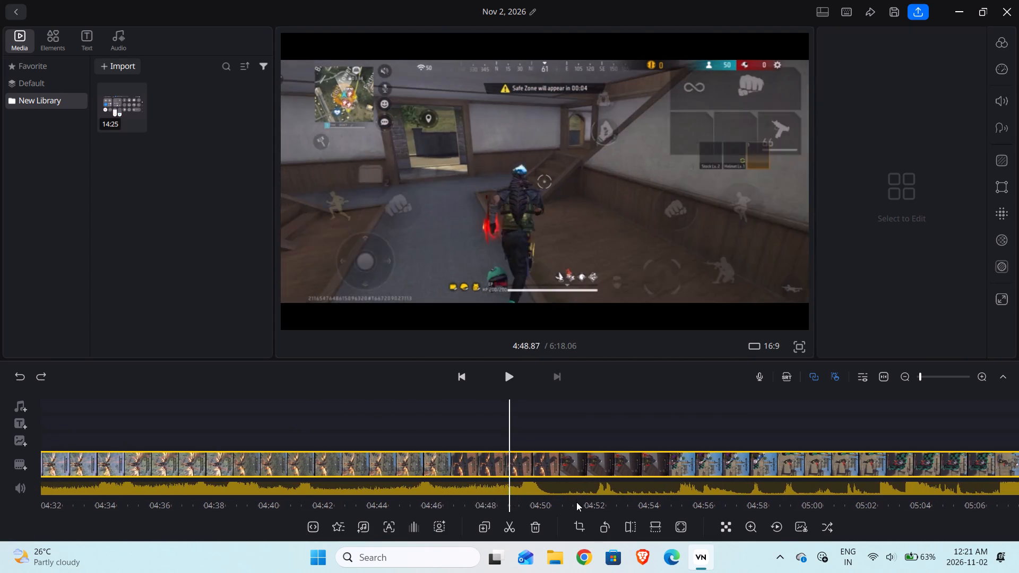
Examine the looting and first sniper fight after the landing, between about 4:54 and 5:02, for a suitable cut point.
left_click_drag(576, 502, 411, 480)
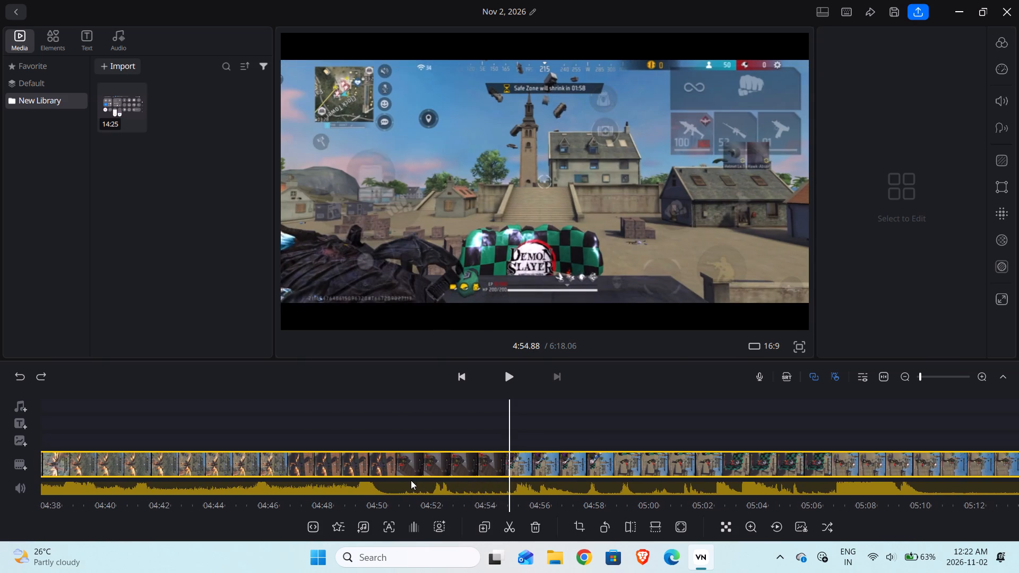
left_click_drag(411, 480, 418, 476)
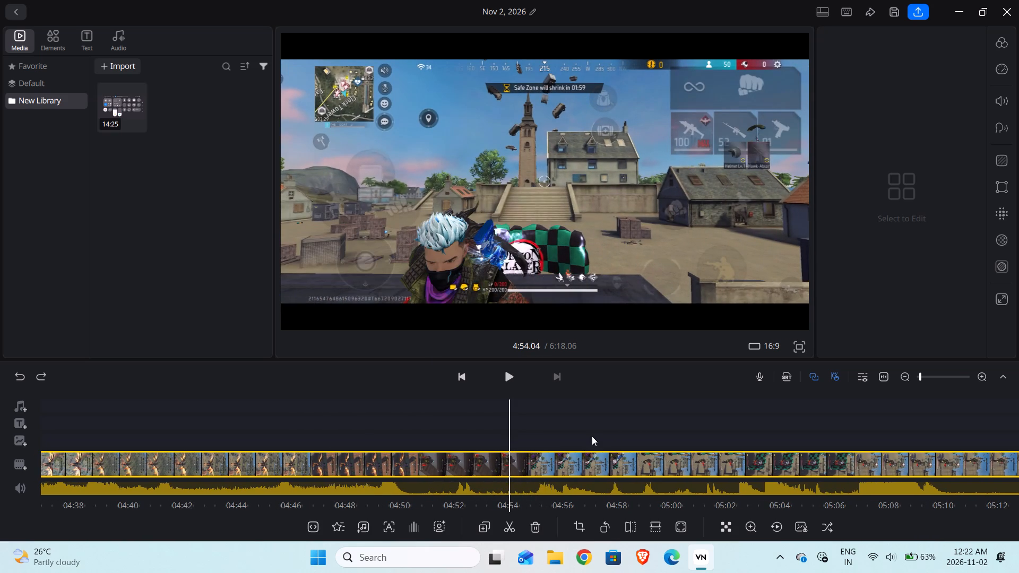
left_click_drag(592, 436, 400, 450)
left_click_drag(409, 450, 481, 459)
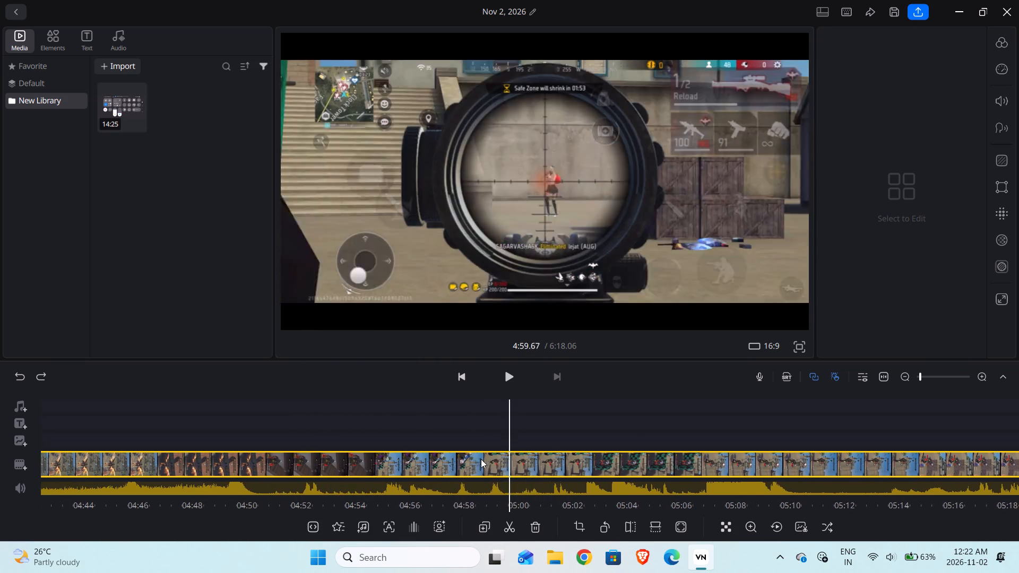
left_click_drag(481, 459, 510, 459)
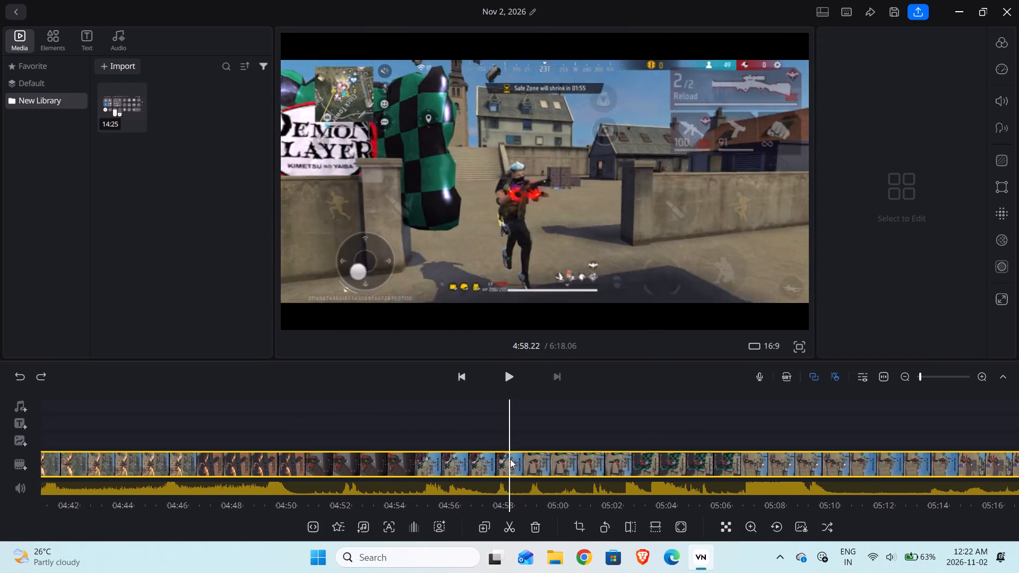
left_click_drag(510, 459, 465, 450)
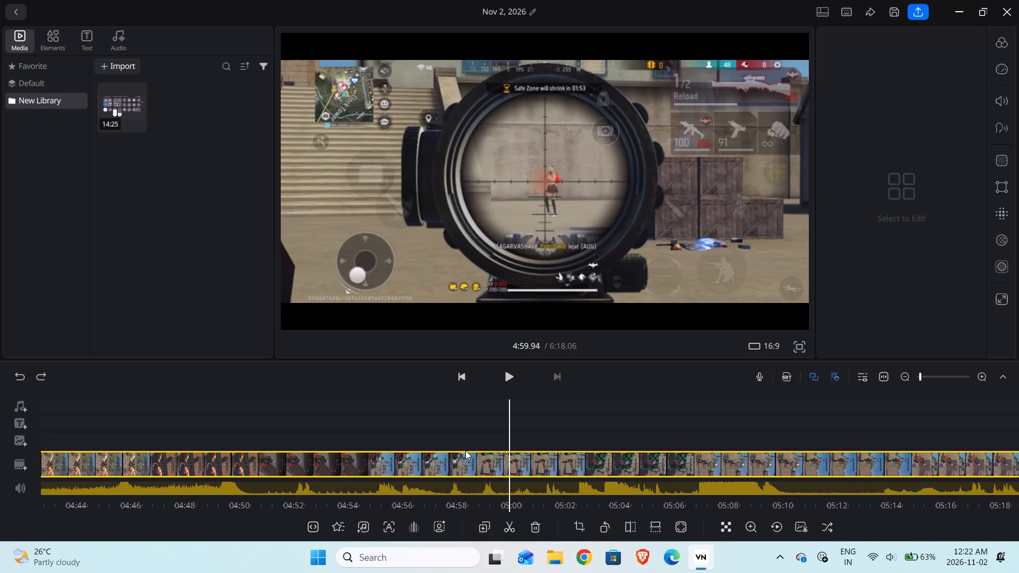
left_click_drag(465, 450, 420, 450)
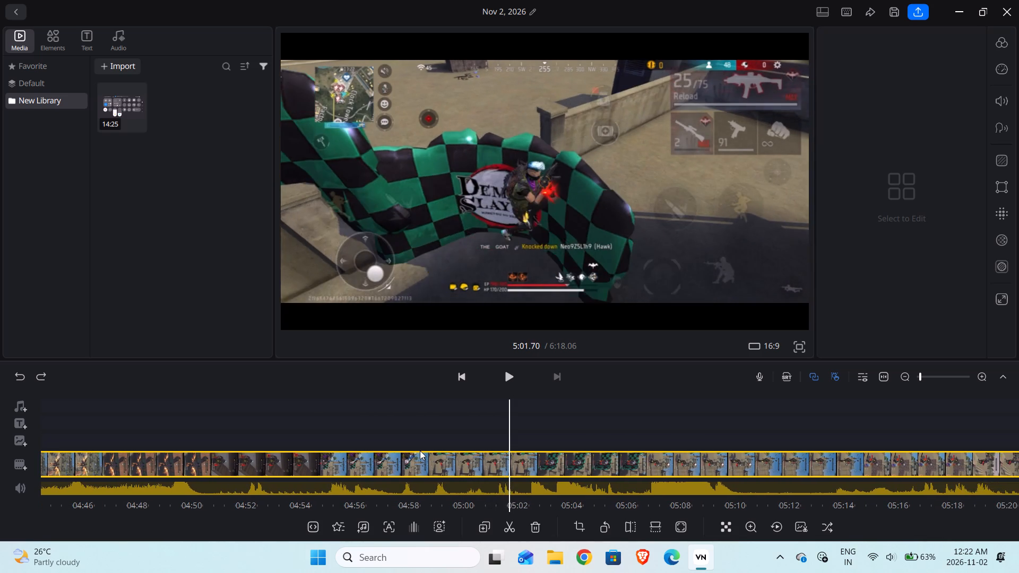
left_click_drag(420, 450, 578, 468)
left_click_drag(400, 427, 410, 427)
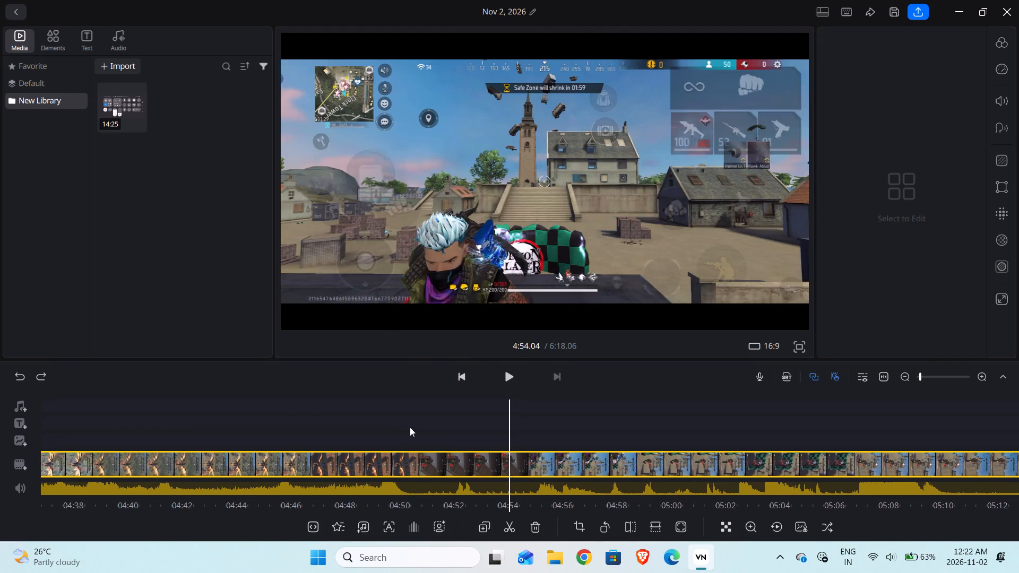
Split the clip at 4:45.51, as the character flies in to the red-roofed house, and delete the section back to 2:59.61.
left_click_drag(410, 427, 568, 461)
left_click_drag(462, 409, 553, 425)
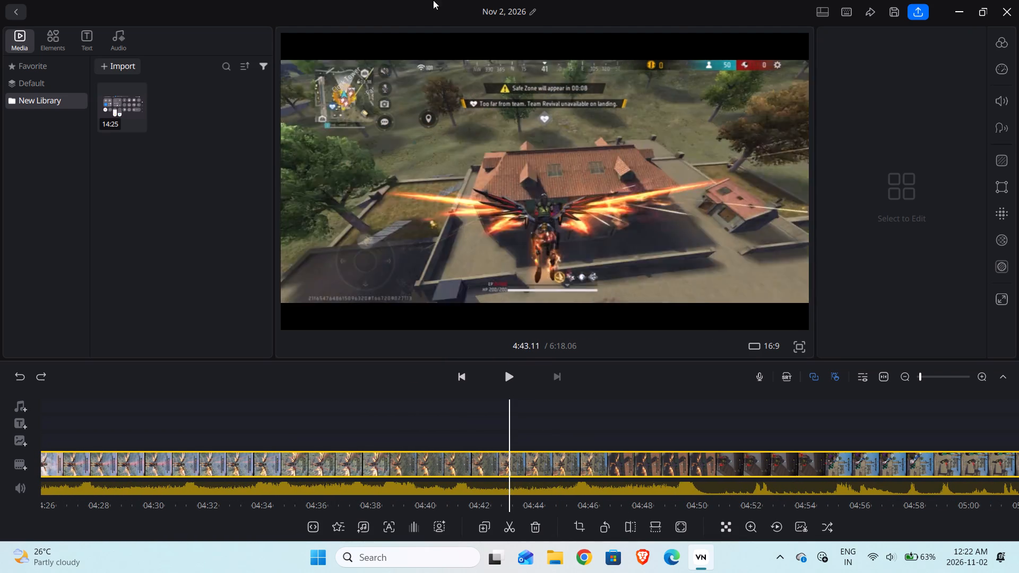
left_click_drag(580, 429, 534, 421)
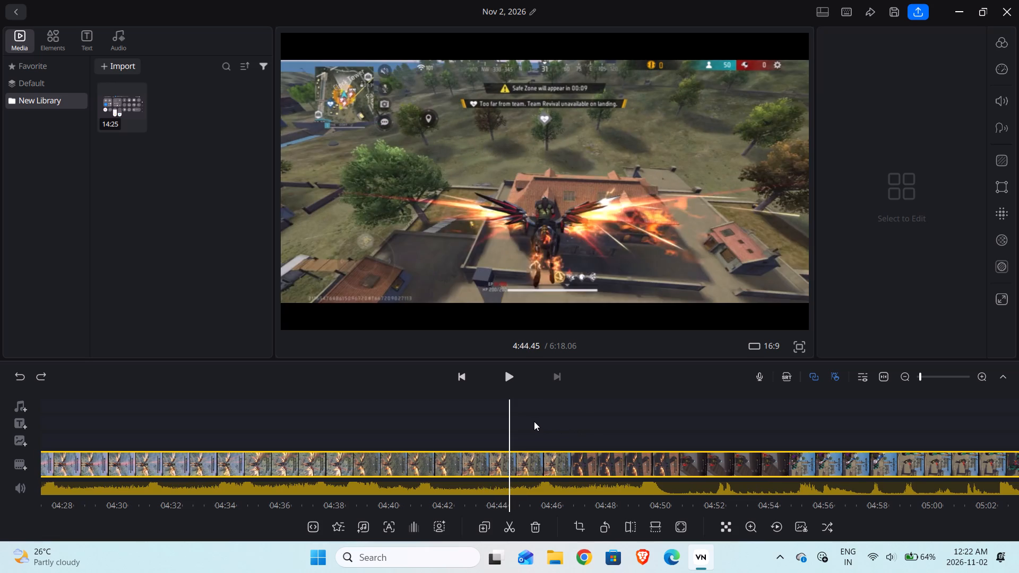
left_click_drag(534, 421, 499, 413)
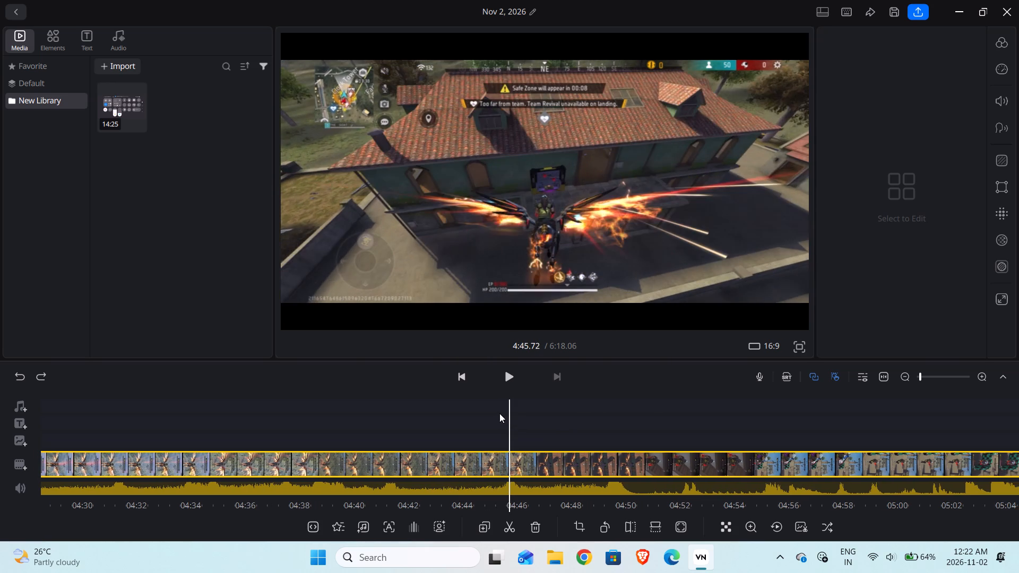
left_click_drag(499, 413, 505, 413)
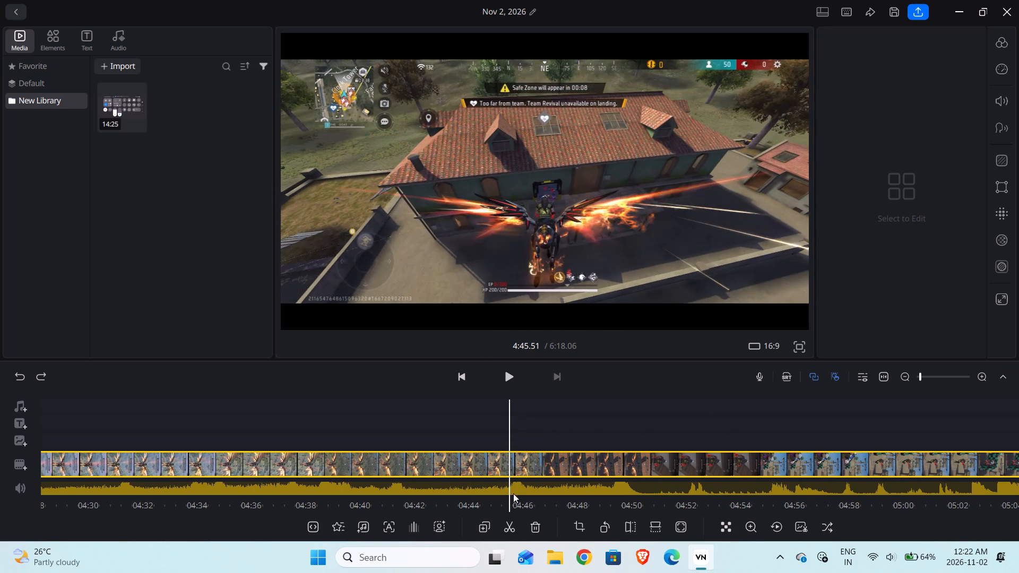
left_click(511, 527)
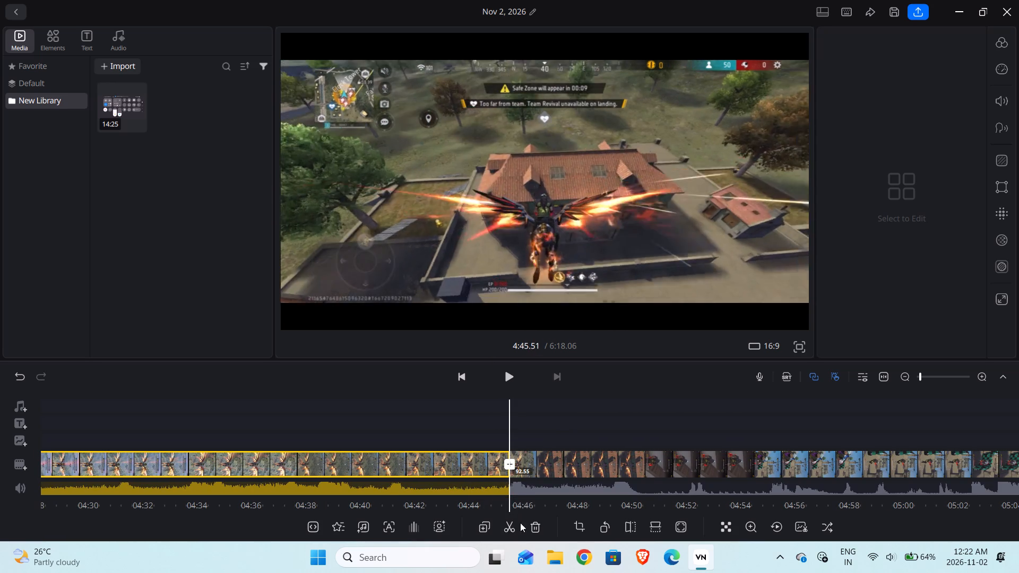
left_click(534, 529)
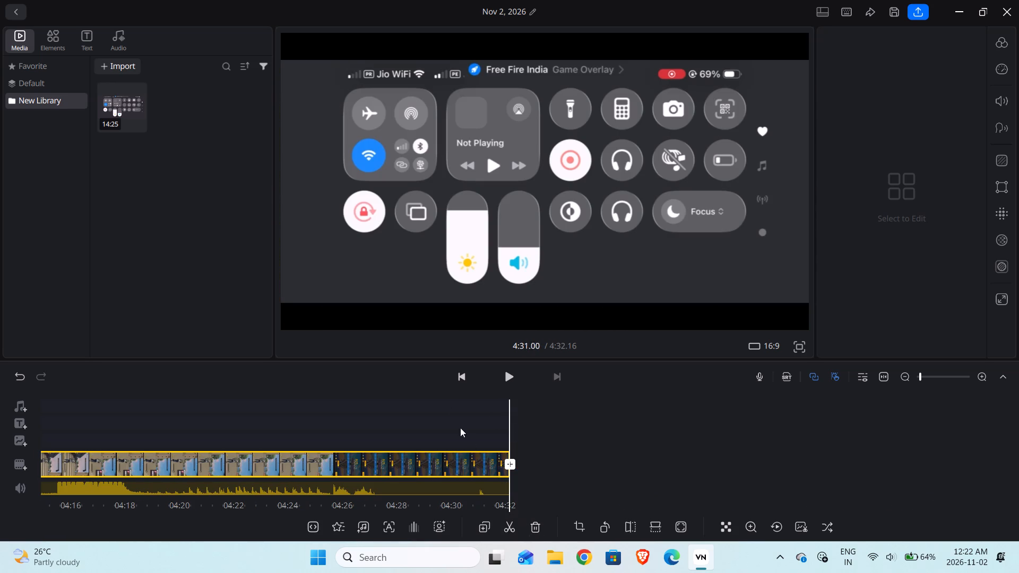
Return to the end of the final fight at about 2:57 and play across the new join into the next match's first fight, replaying from about 3:20.
left_click_drag(451, 405, 624, 441)
left_click_drag(457, 422, 841, 497)
left_click_drag(315, 405, 328, 406)
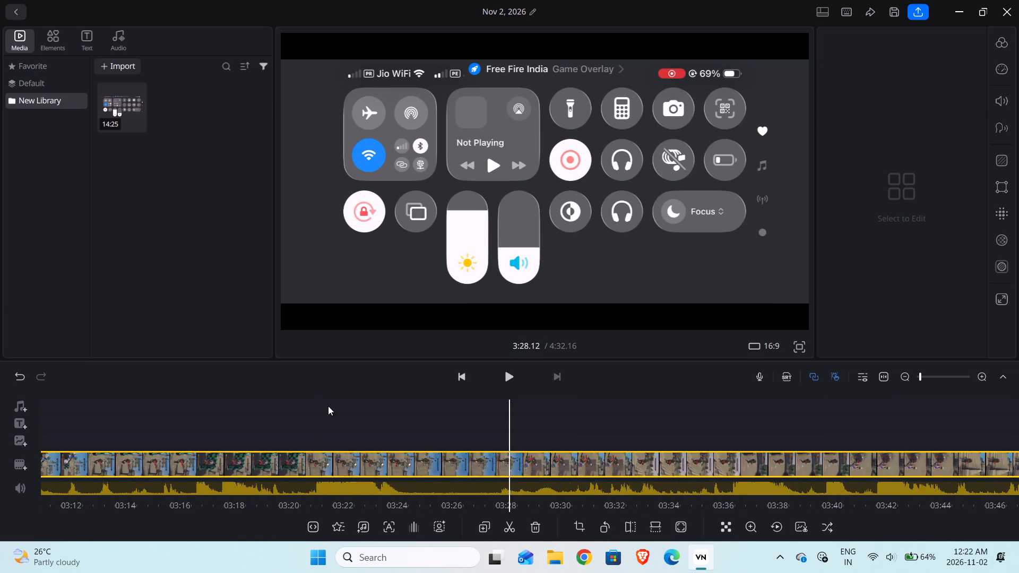
left_click_drag(328, 406, 569, 454)
left_click_drag(388, 419, 410, 429)
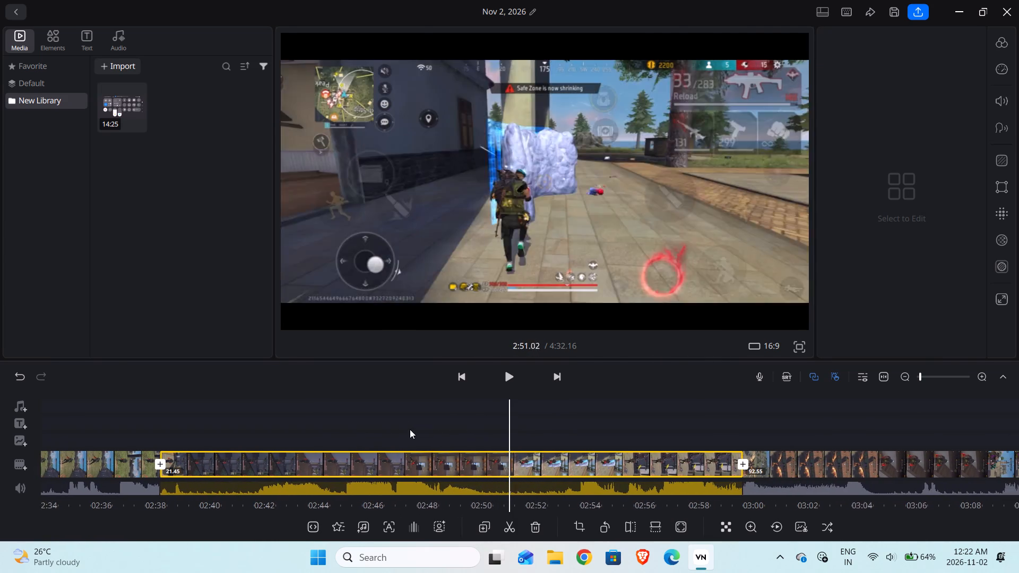
left_click_drag(410, 429, 376, 421)
left_click_drag(545, 424, 407, 412)
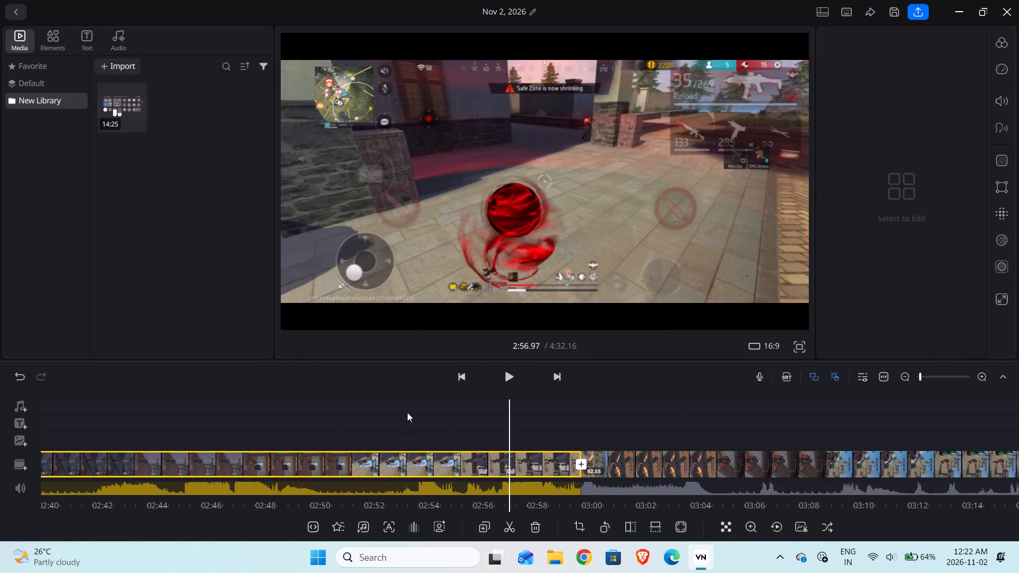
left_click_drag(407, 412, 410, 413)
left_click(499, 376)
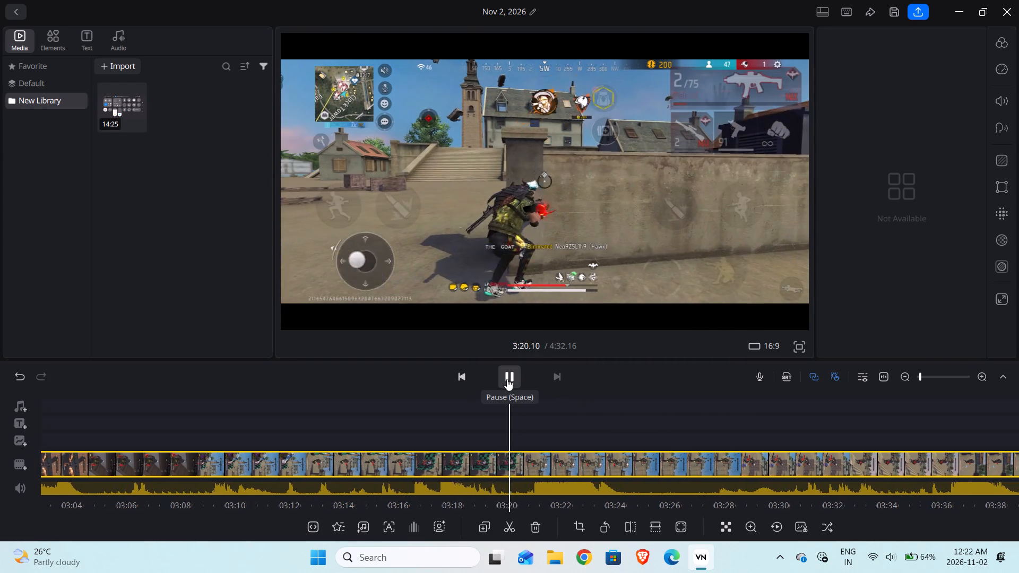
left_click(506, 374)
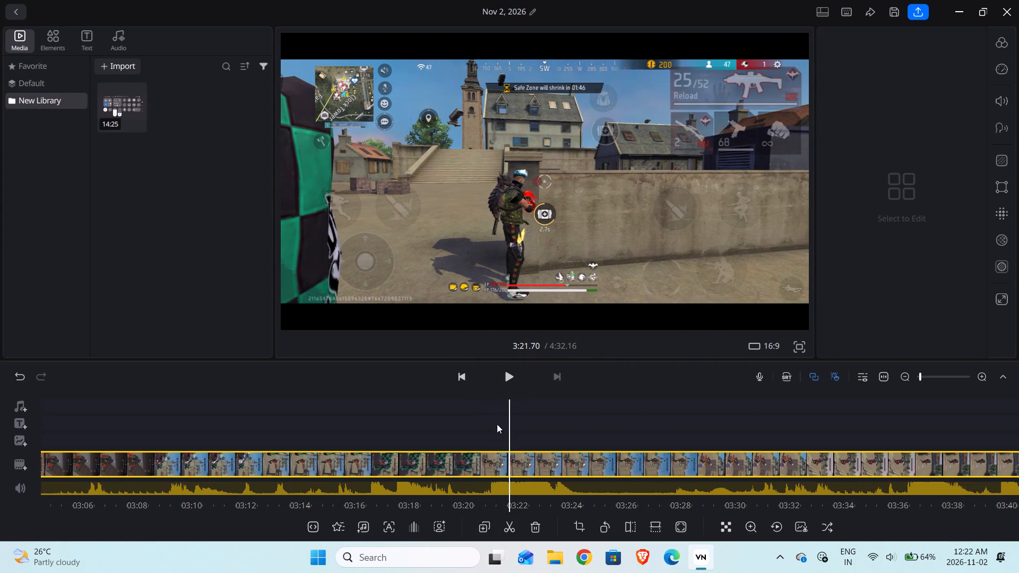
left_click_drag(493, 423, 557, 432)
left_click(514, 379)
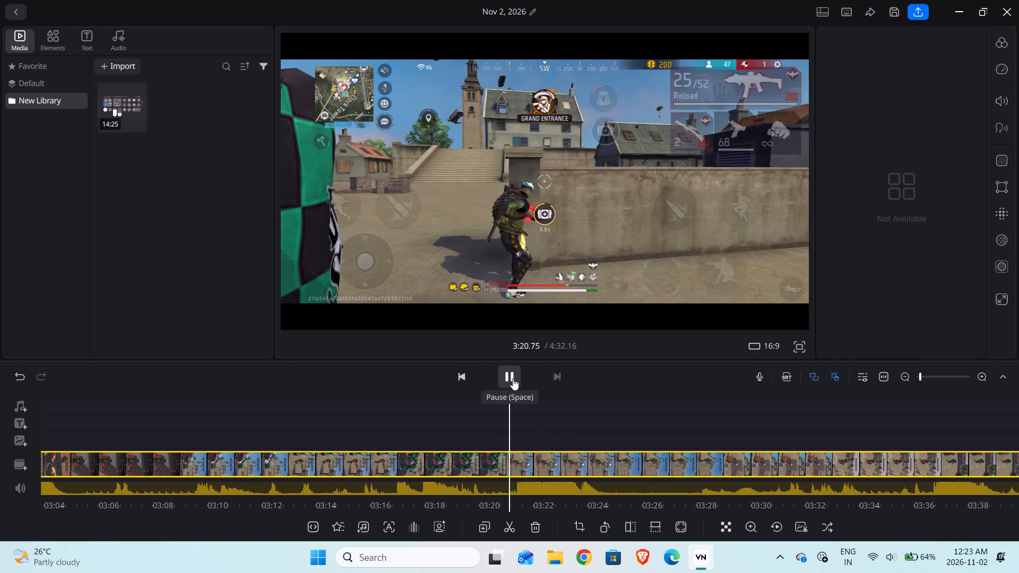
Stop playback after the first fight and split the clip at 3:21.72, where the character stands by the stone wall.
left_click(513, 378)
left_click(513, 523)
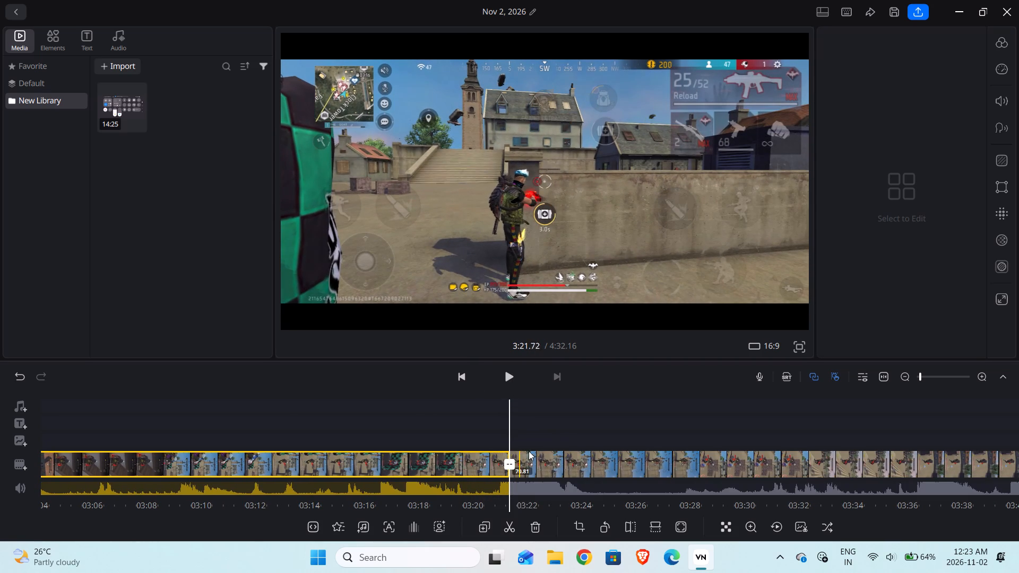
Skip past the looting and split the clip again at 3:31.60, as the character runs up to the wide stone staircase.
left_click_drag(578, 413, 459, 398)
left_click_drag(586, 411, 452, 395)
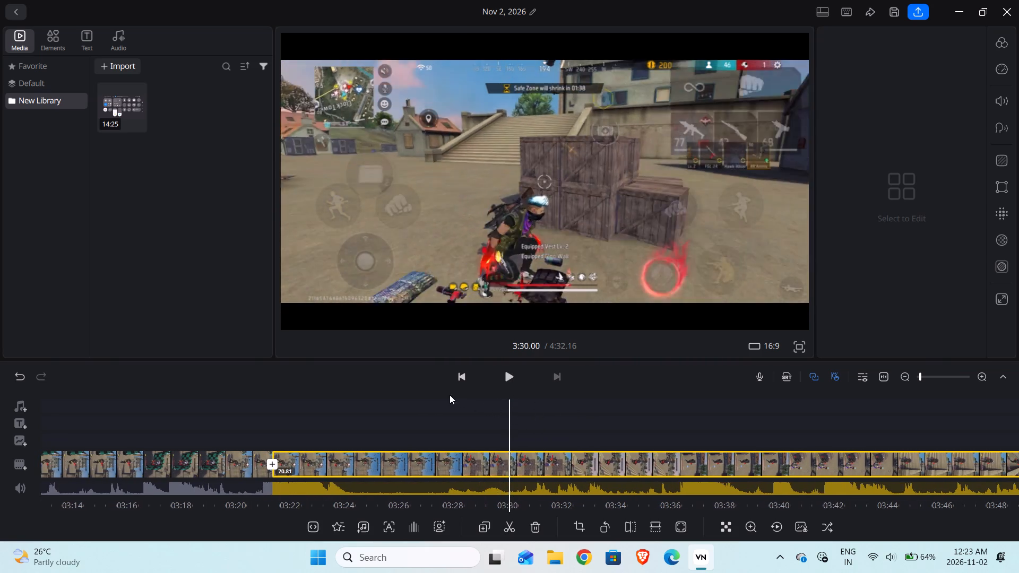
left_click_drag(565, 401, 487, 389)
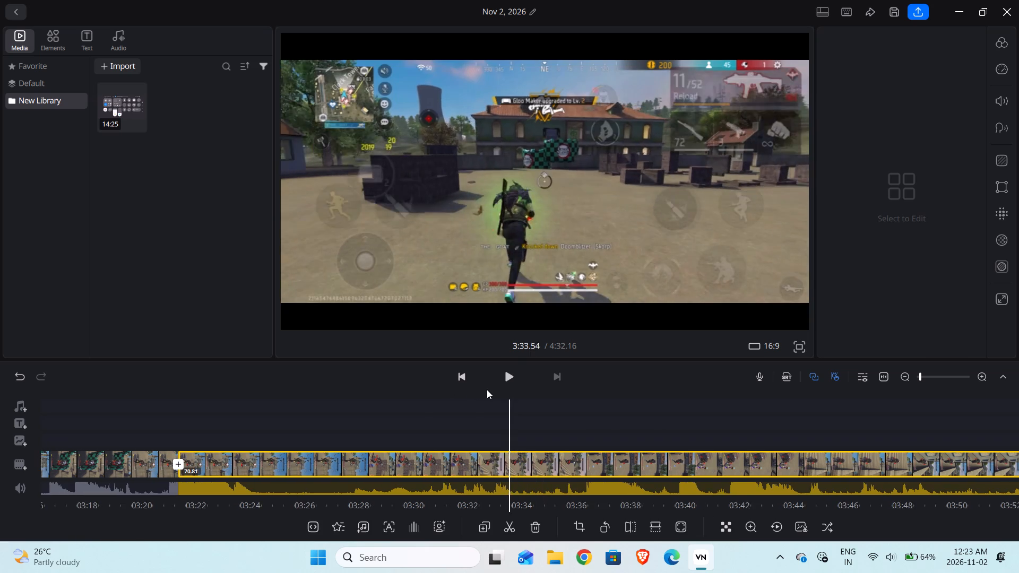
left_click_drag(487, 389, 537, 397)
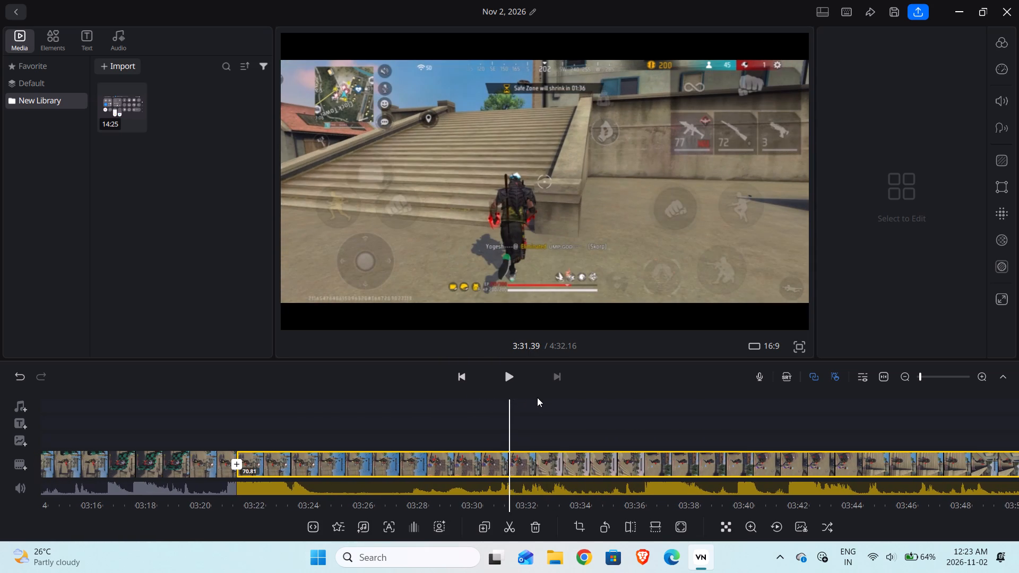
left_click_drag(537, 397, 525, 397)
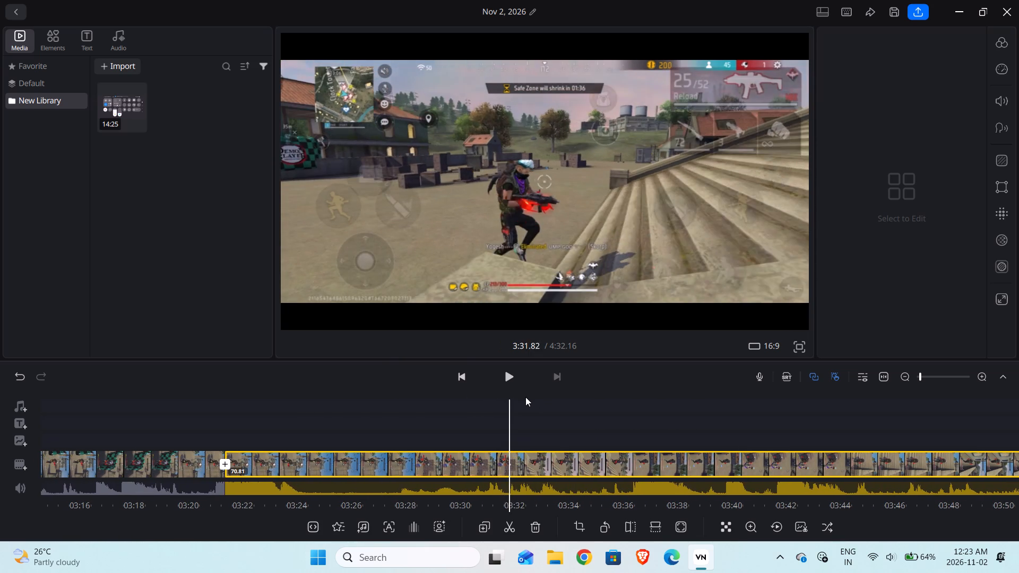
left_click_drag(525, 397, 531, 397)
left_click(508, 524)
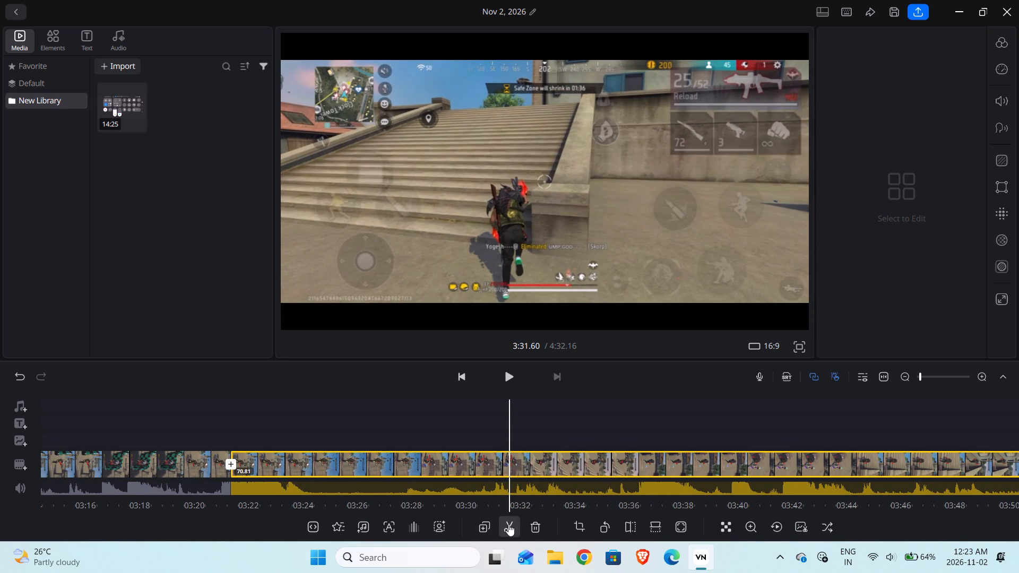
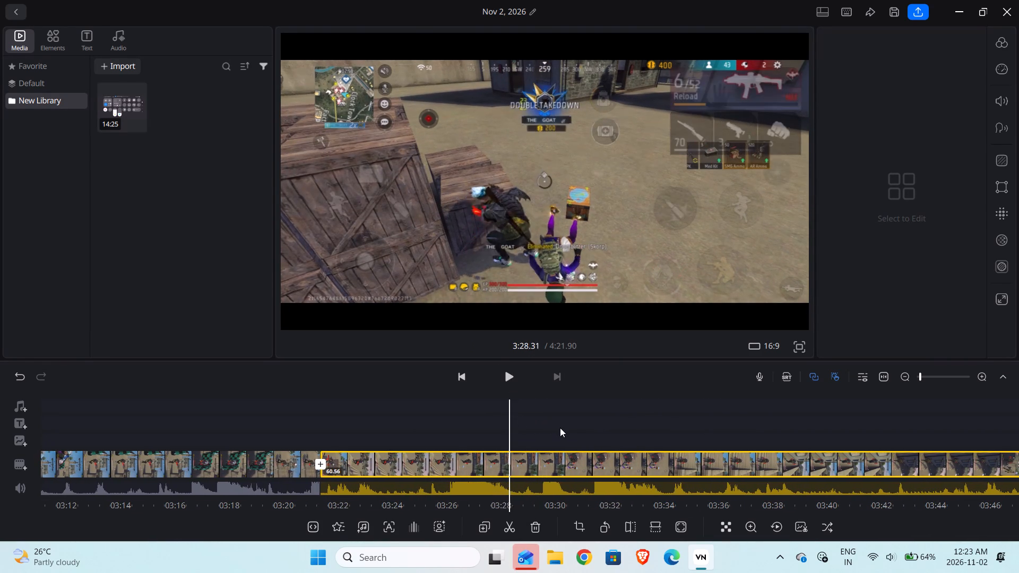
Split the clip at 3:29.37, just after the double takedown beside the wooden crates.
left_click_drag(560, 428, 527, 423)
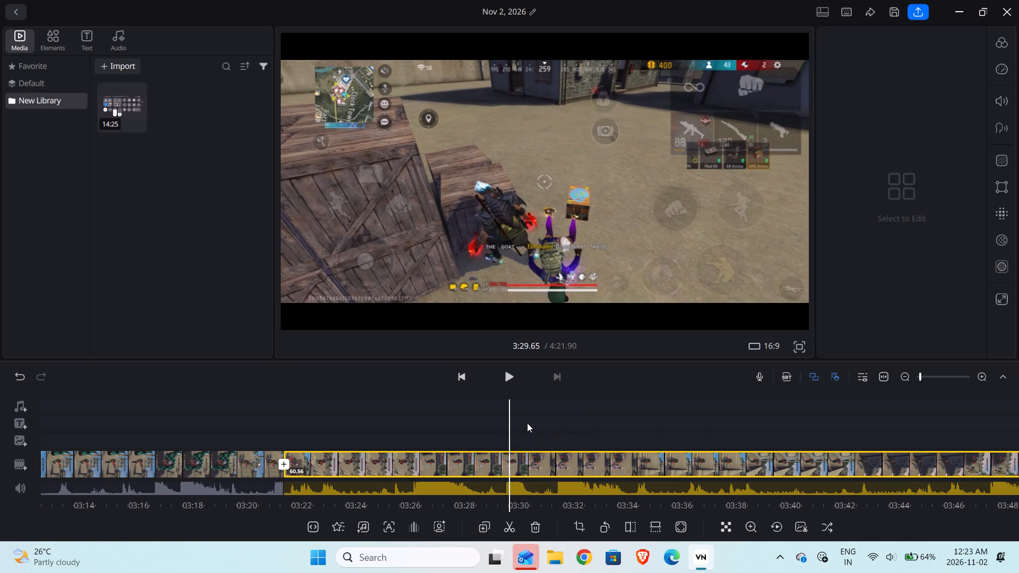
left_click_drag(527, 423, 554, 428)
left_click(513, 377)
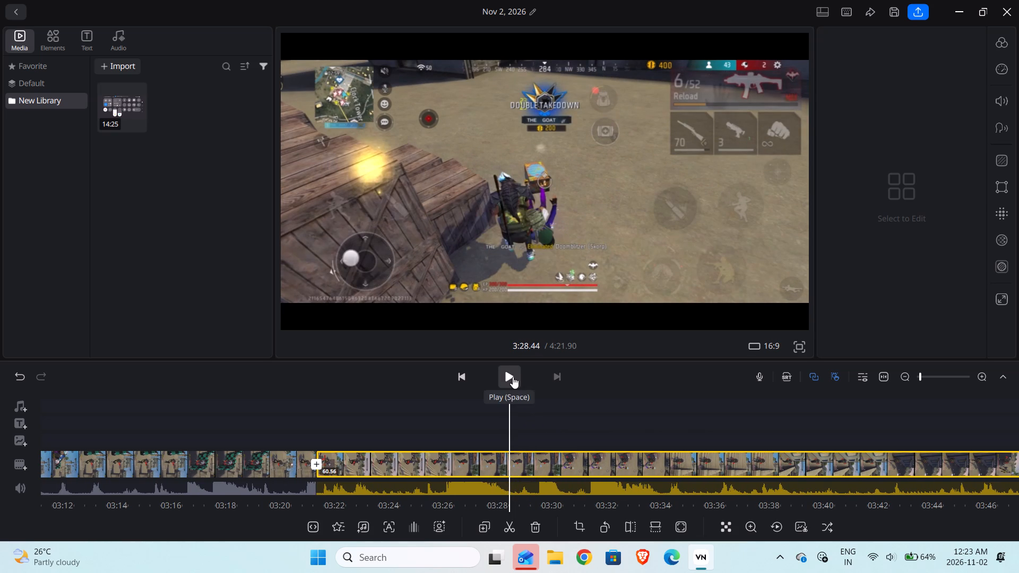
left_click(513, 377)
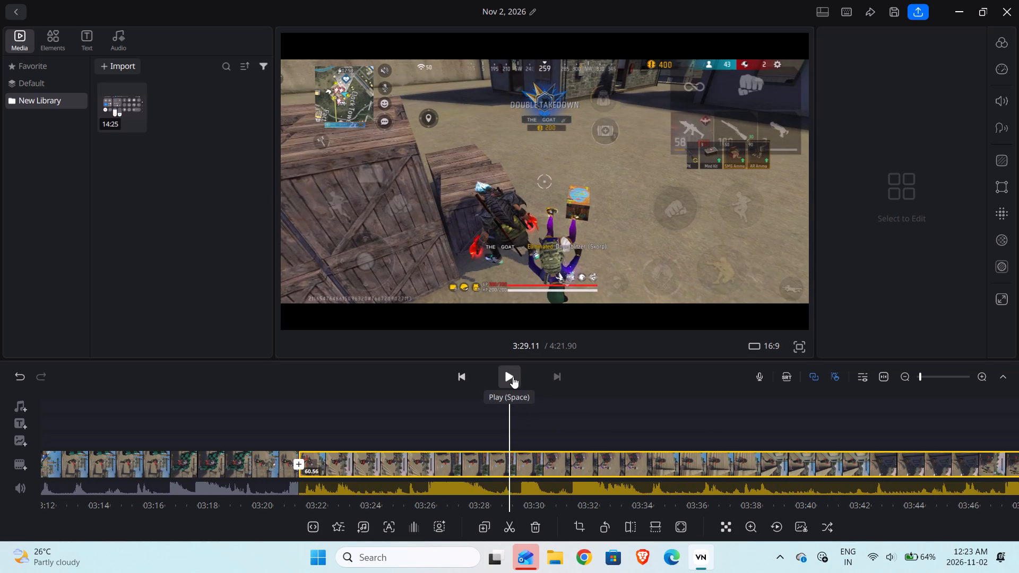
double_click(513, 377)
left_click(508, 526)
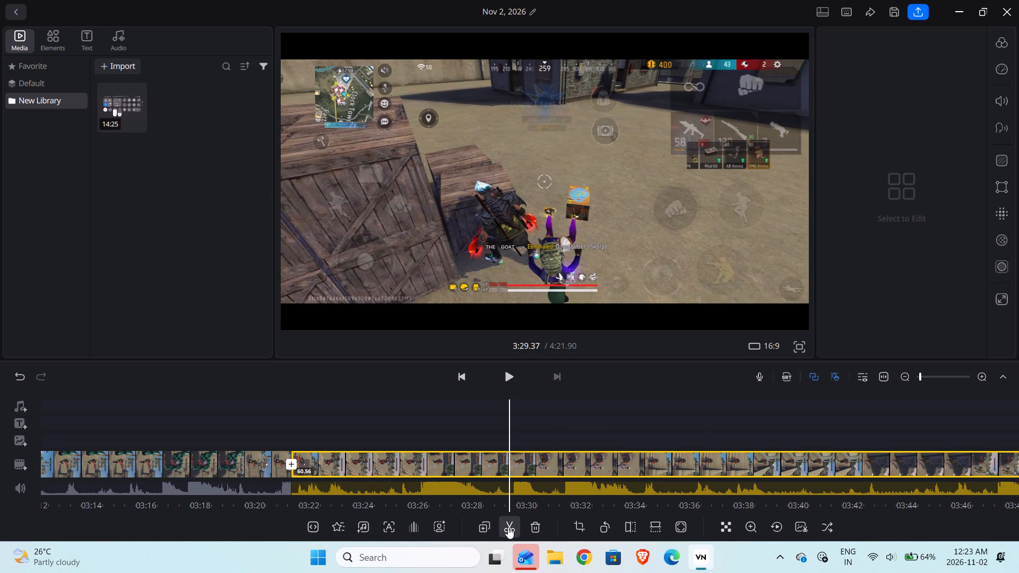
Split the clip at 3:40.75, beside the blue-framed window before the next fight, and delete the section back to 3:29.37.
left_click_drag(569, 416, 470, 400)
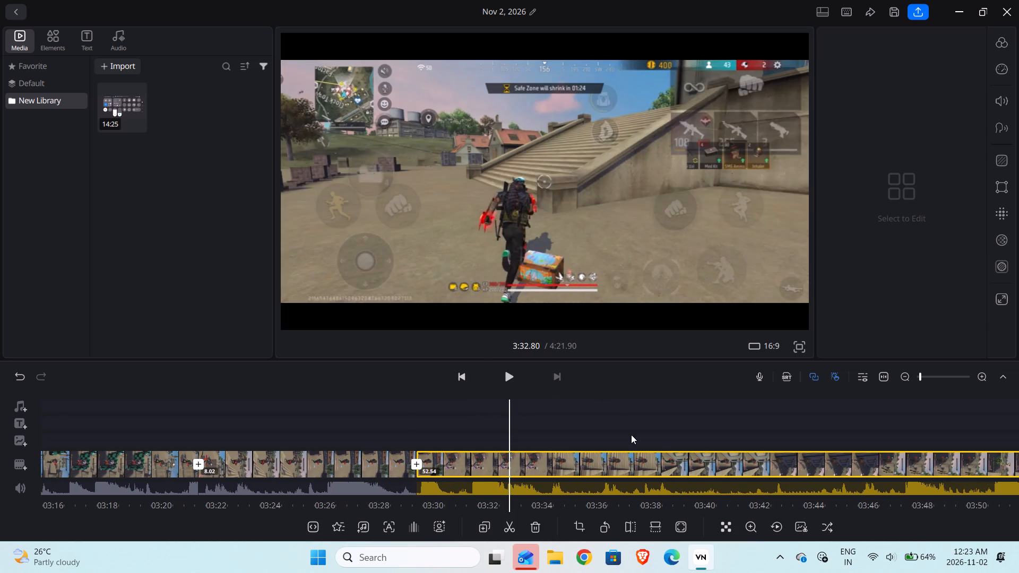
left_click_drag(606, 426, 485, 409)
left_click_drag(584, 416, 476, 401)
left_click_drag(568, 398, 450, 383)
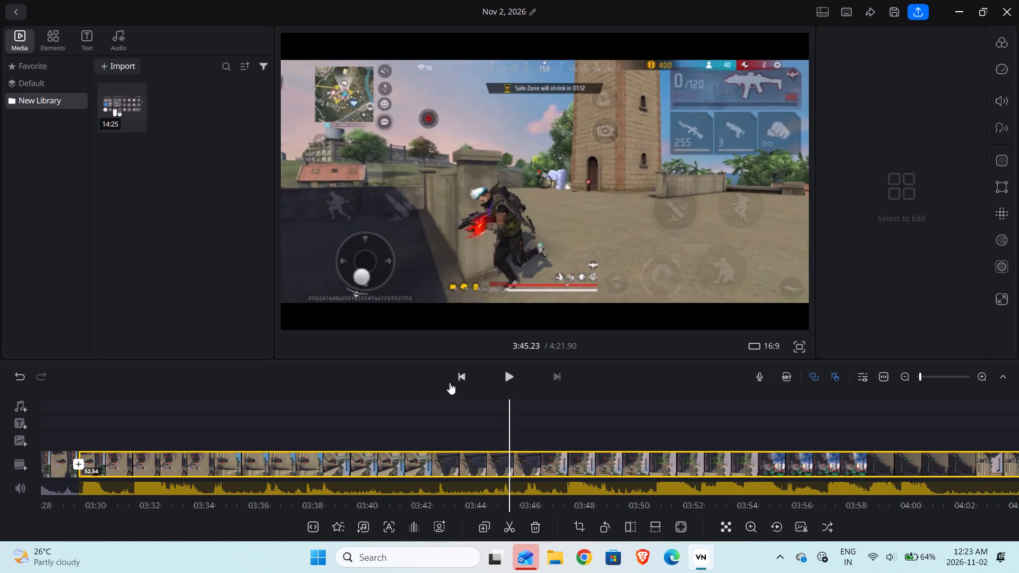
left_click_drag(450, 383, 433, 376)
left_click_drag(433, 376, 471, 383)
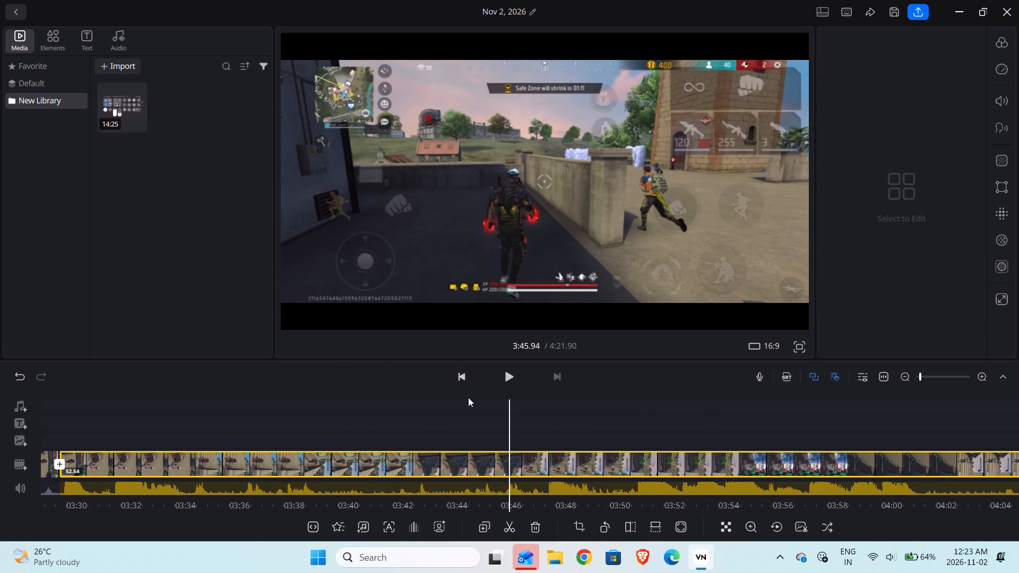
left_click_drag(469, 412, 562, 431)
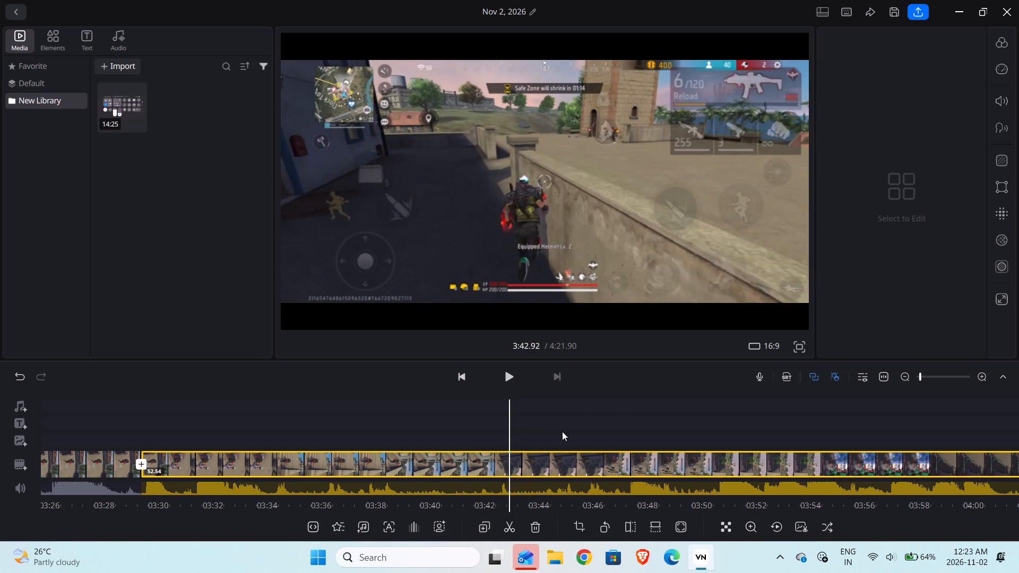
left_click_drag(562, 431, 579, 436)
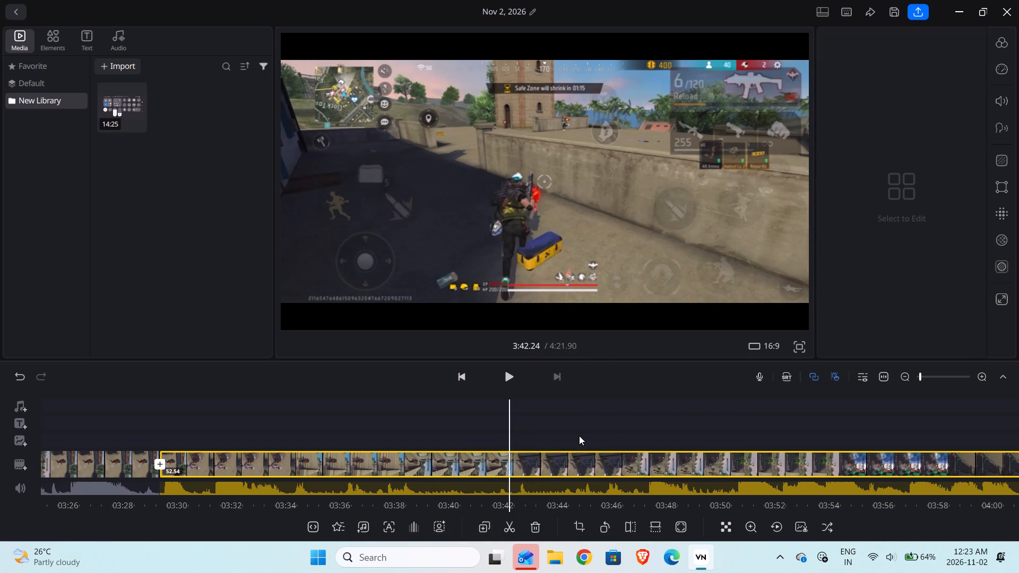
left_click_drag(579, 436, 522, 422)
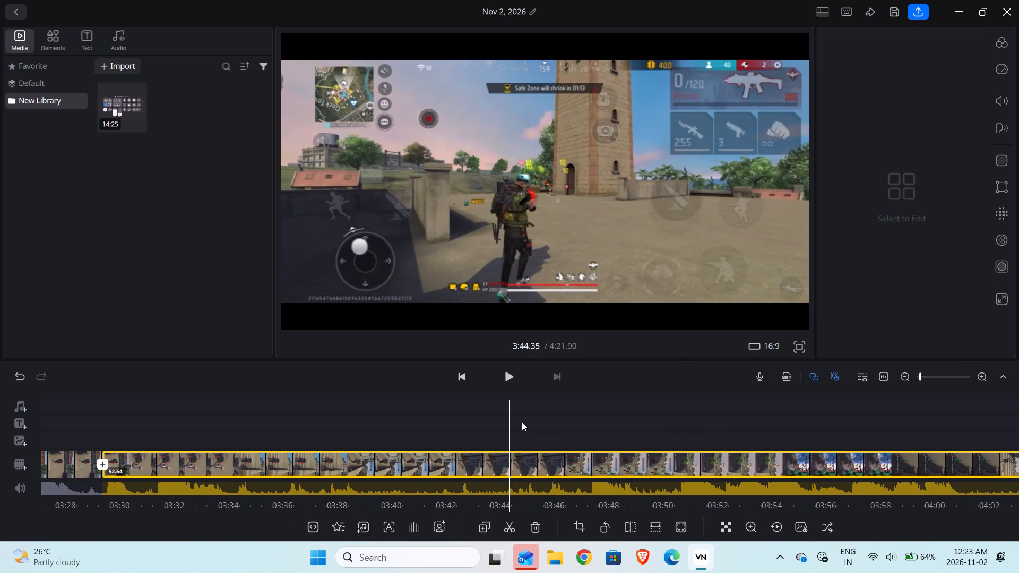
left_click_drag(522, 422, 607, 445)
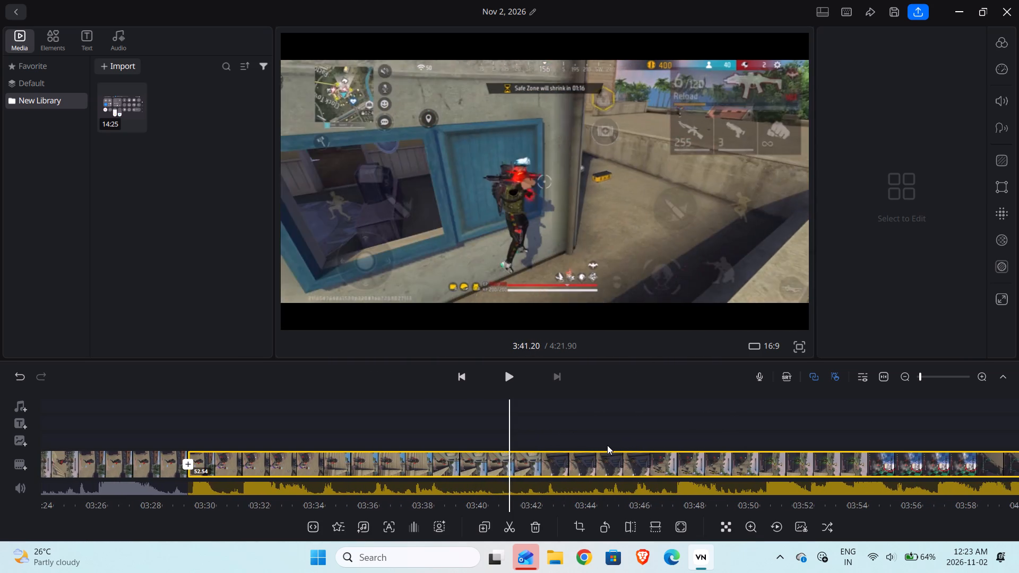
left_click_drag(607, 445, 612, 444)
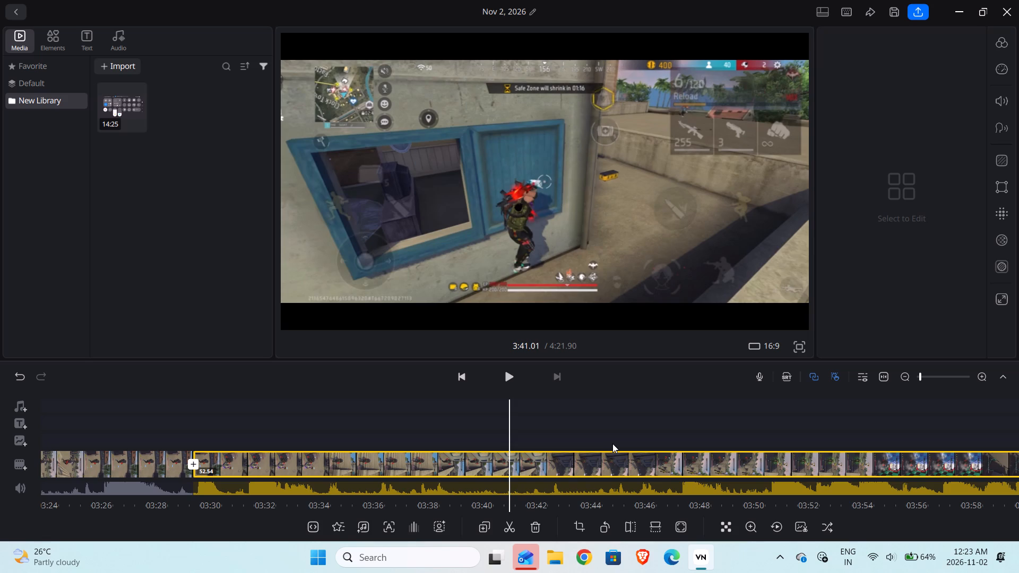
left_click_drag(612, 444, 619, 445)
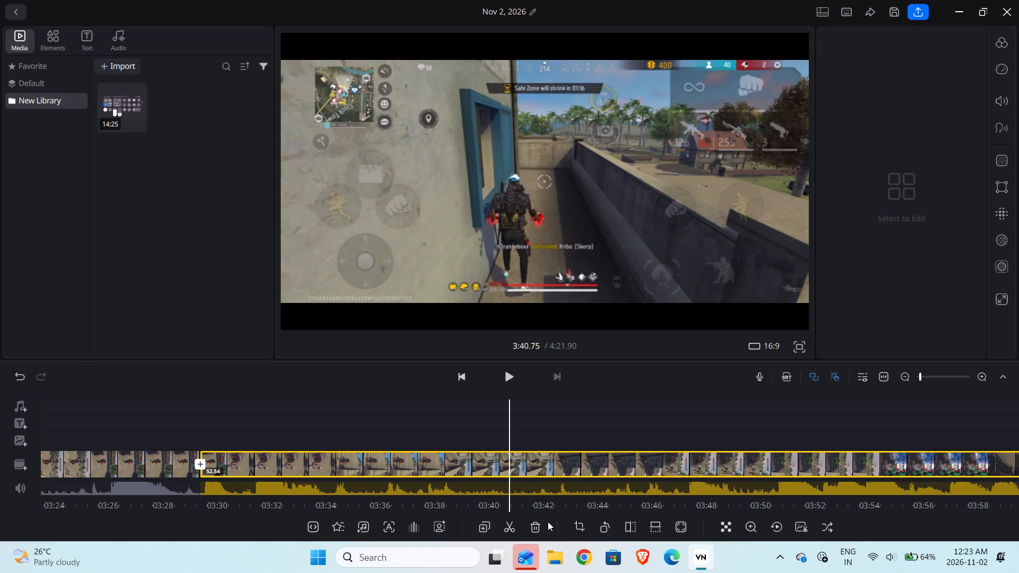
left_click(513, 519)
left_click(533, 524)
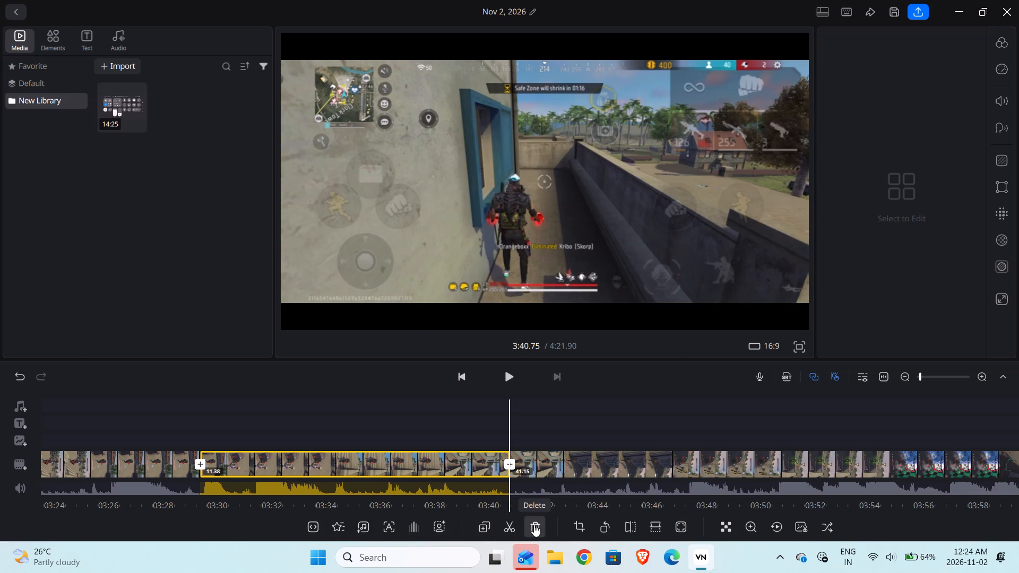
Play across the new join from about 3:28 through the next fight to the elimination scene at about 3:46.
left_click_drag(502, 422, 534, 427)
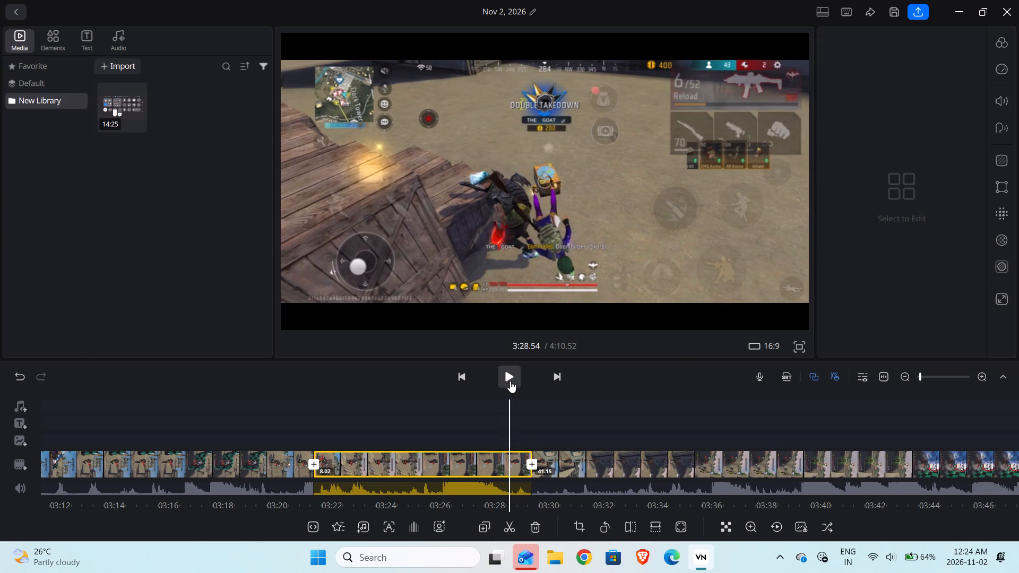
left_click(510, 381)
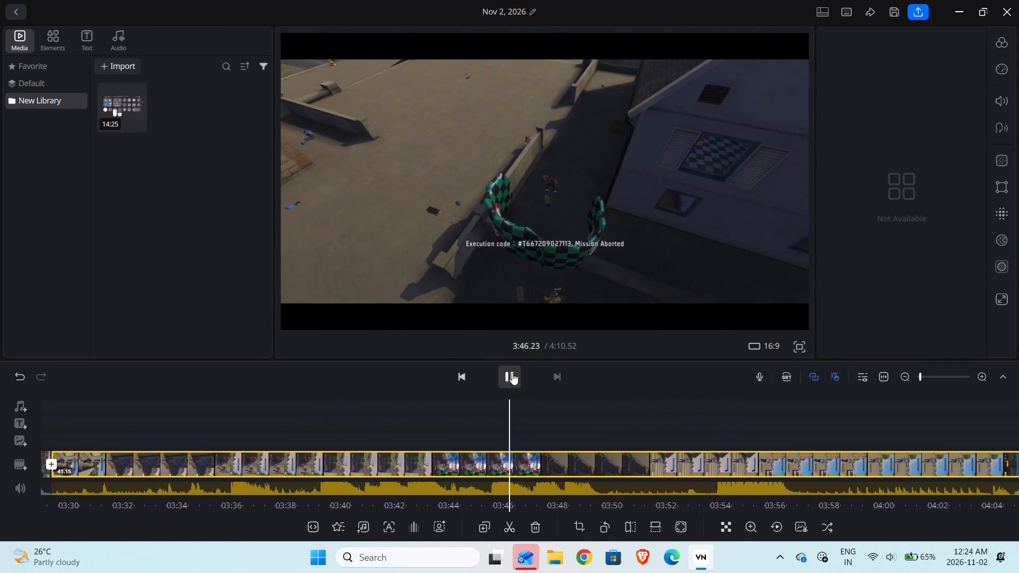
left_click(514, 369)
Split the clip at 3:45.06, during the elimination scene.
left_click_drag(503, 426, 597, 443)
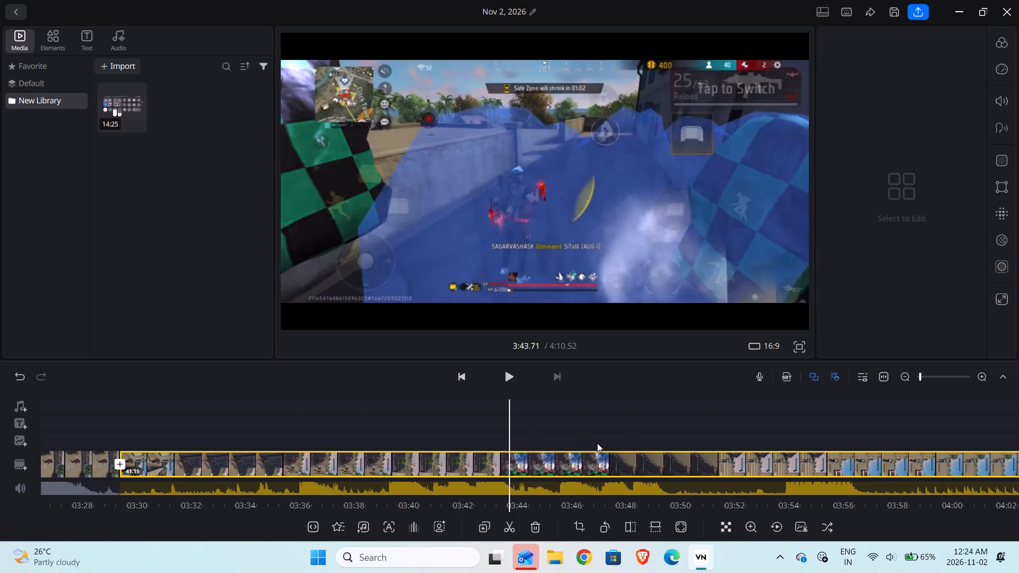
left_click_drag(597, 443, 637, 456)
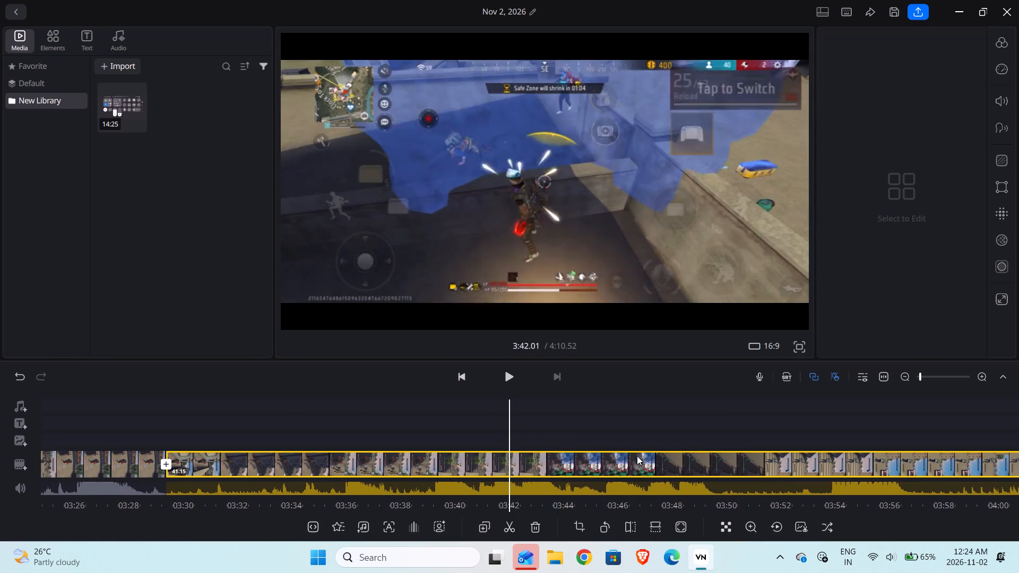
left_click_drag(637, 456, 573, 447)
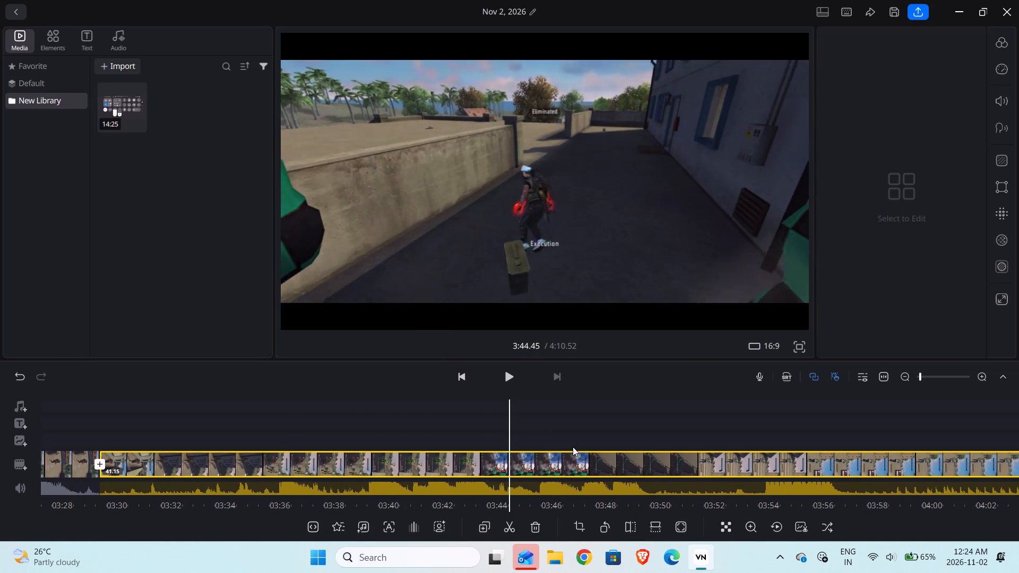
left_click_drag(573, 447, 556, 442)
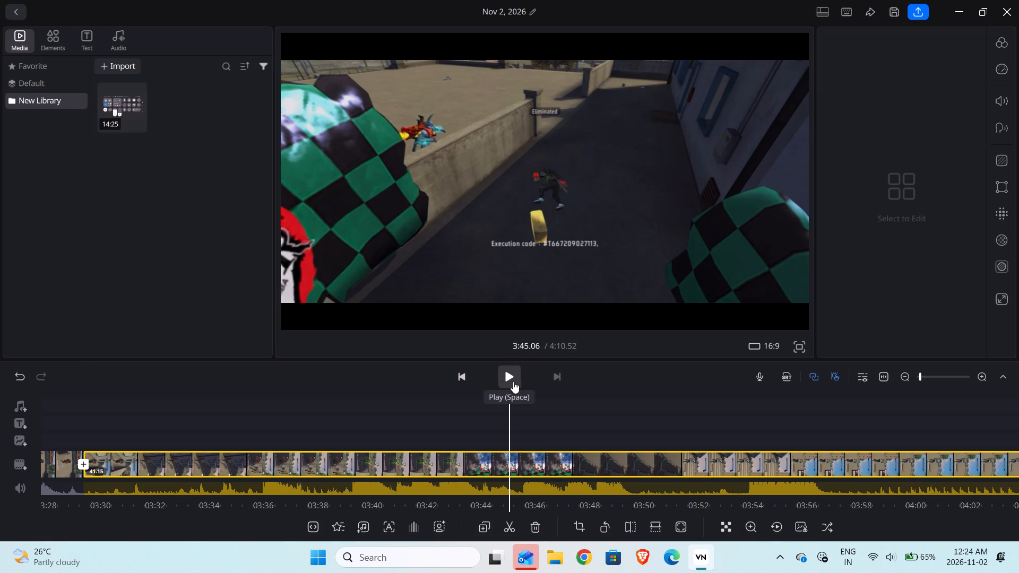
left_click(515, 522)
Check the remaining spectating and results footage and delete everything after 3:45.06.
left_click_drag(548, 421, 411, 415)
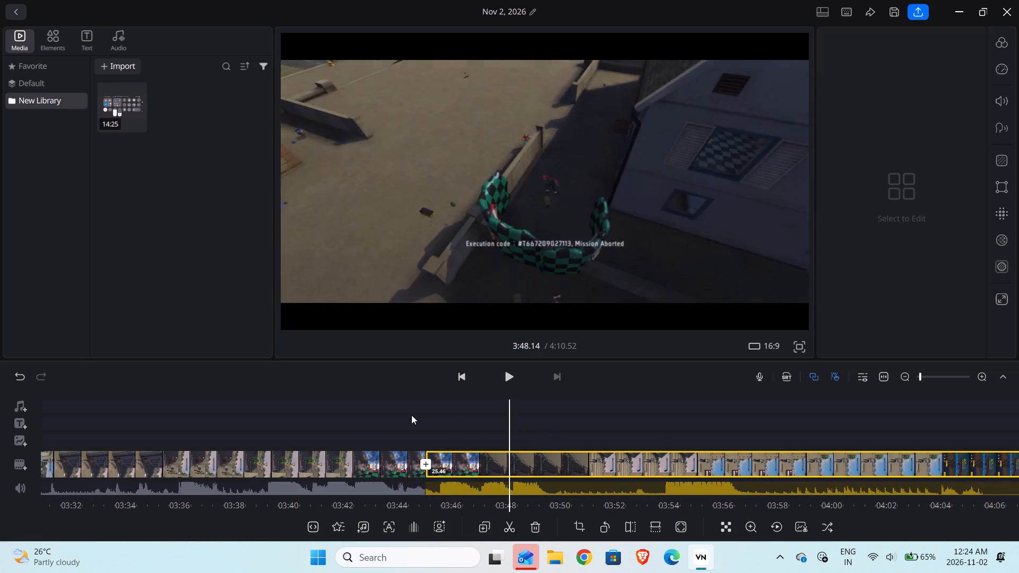
left_click_drag(411, 415, 343, 410)
left_click_drag(548, 429, 546, 433)
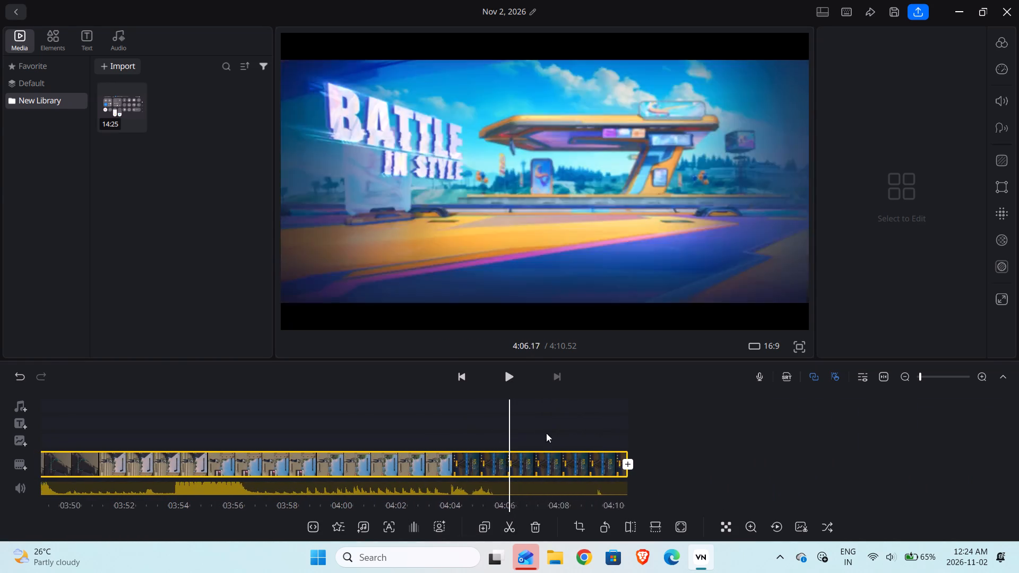
left_click_drag(546, 433, 576, 439)
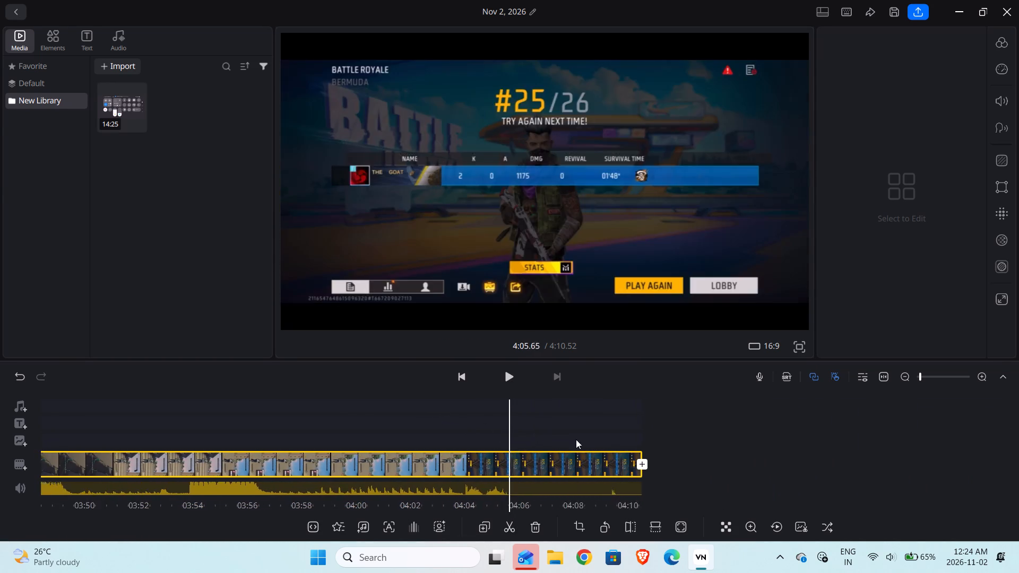
left_click_drag(576, 439, 720, 441)
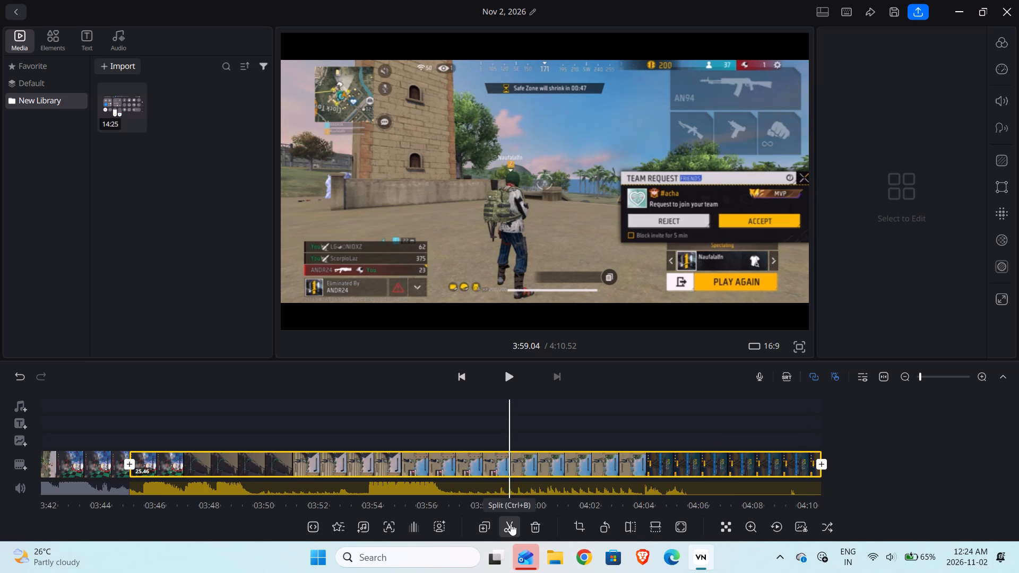
left_click(536, 533)
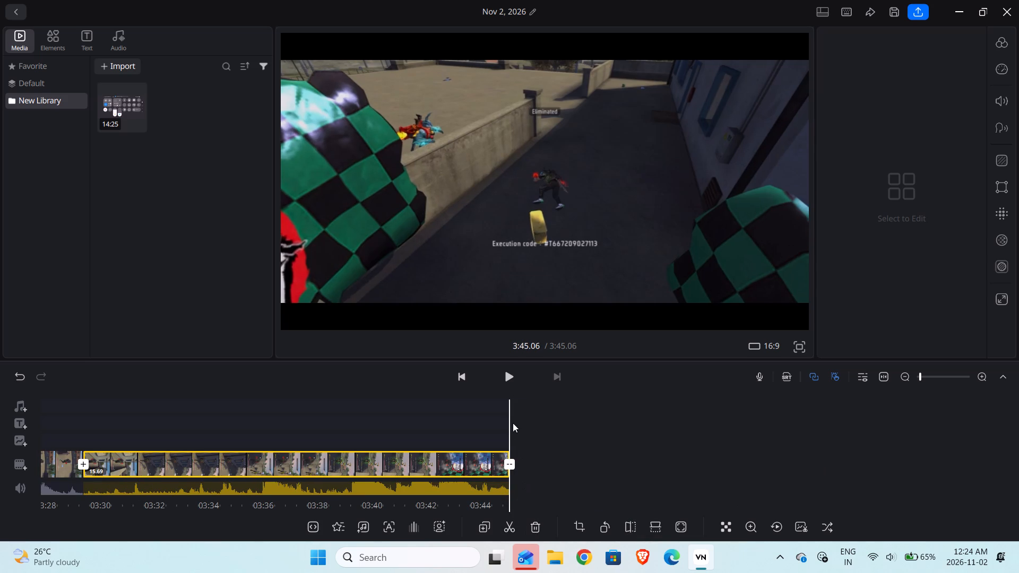
Return to the start of the timeline and play the opening landing and first fight to about 0:11.
left_click_drag(513, 422, 587, 446)
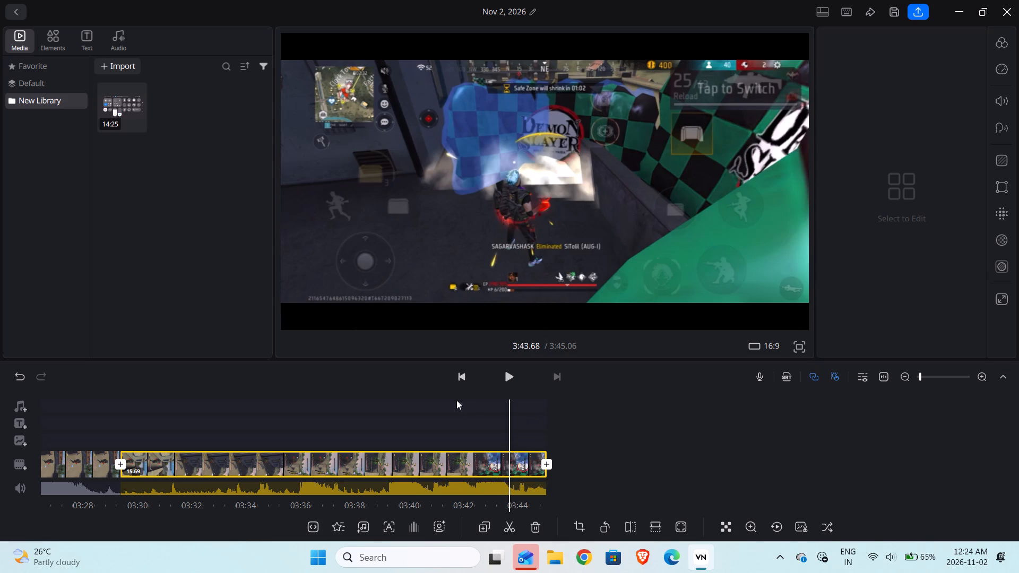
left_click_drag(413, 400, 670, 450)
left_click_drag(324, 429, 613, 480)
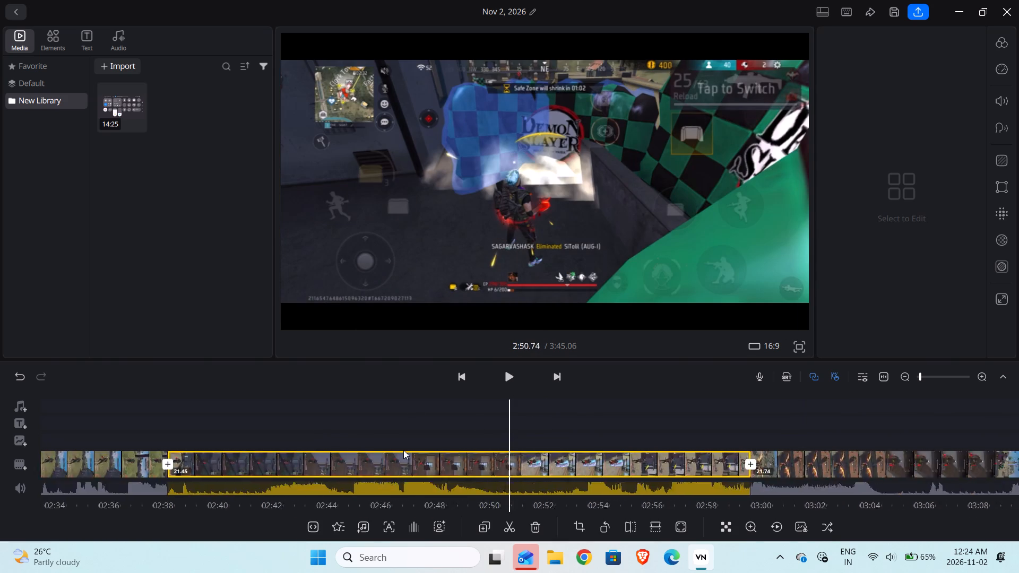
left_click_drag(372, 415, 683, 464)
left_click_drag(359, 418, 691, 479)
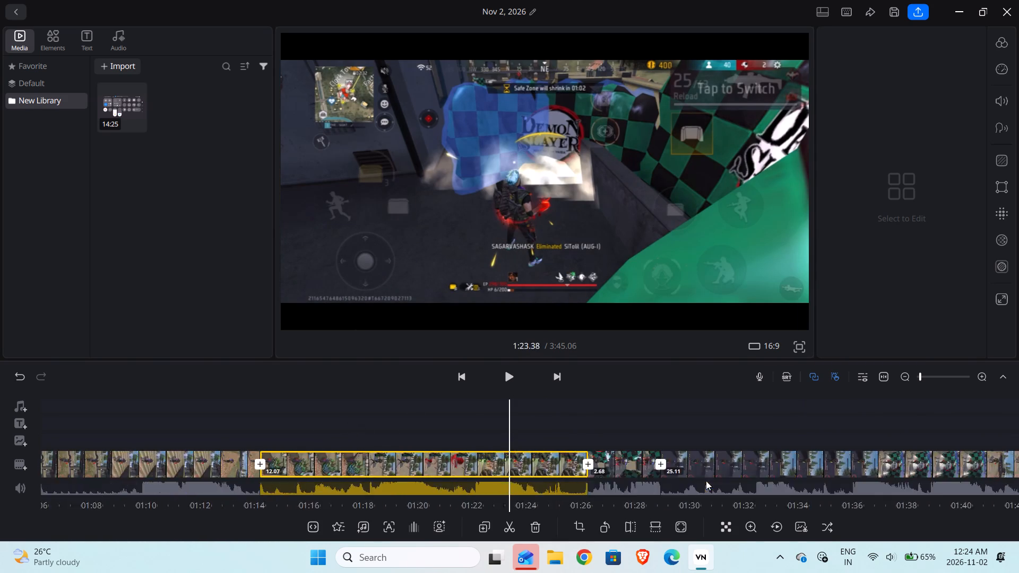
left_click_drag(405, 428, 866, 496)
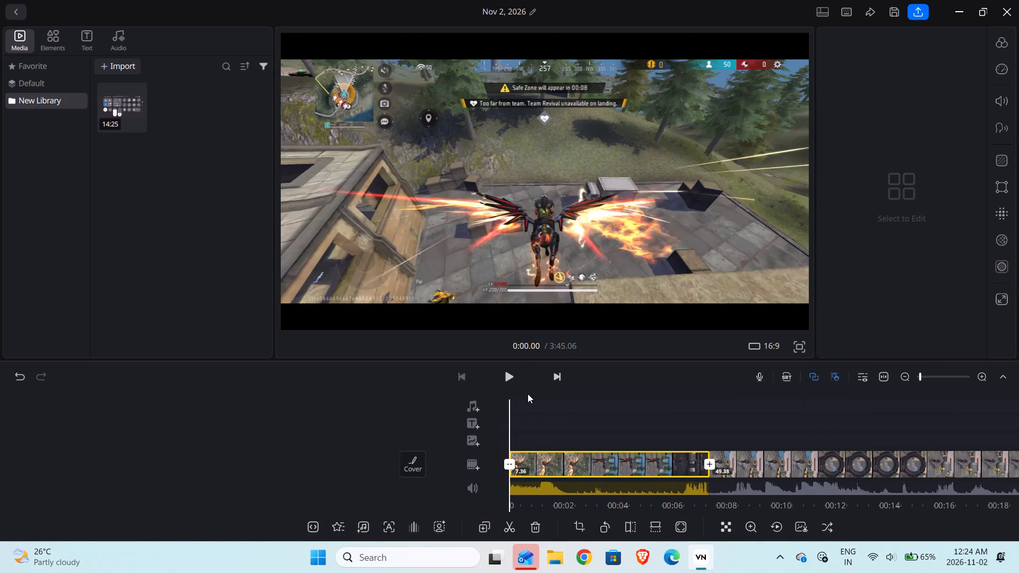
left_click(515, 380)
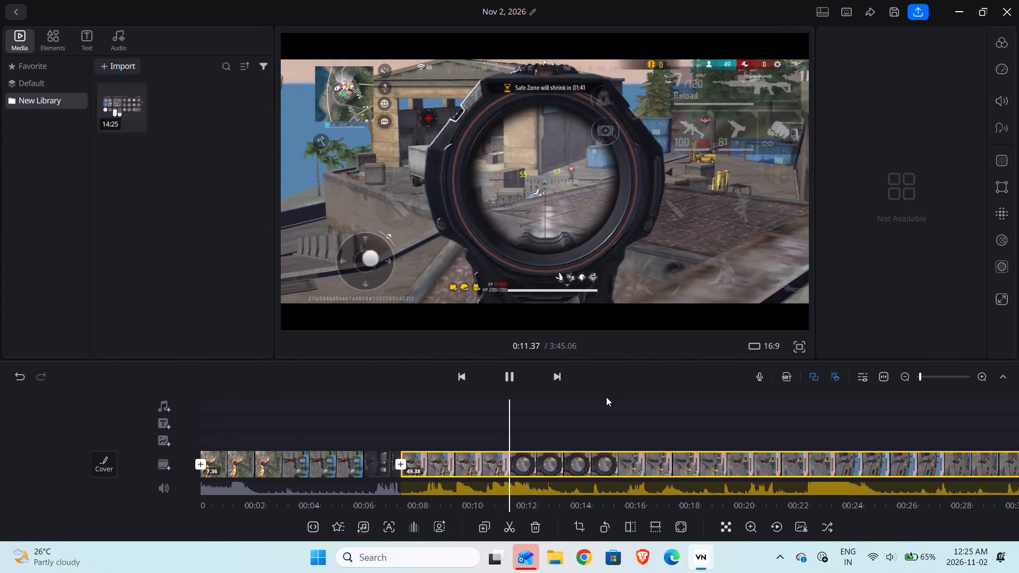
Skim the opening fights and looting in the second clip from about 0:11 to 0:53 to review the edit.
left_click_drag(619, 417, 548, 422)
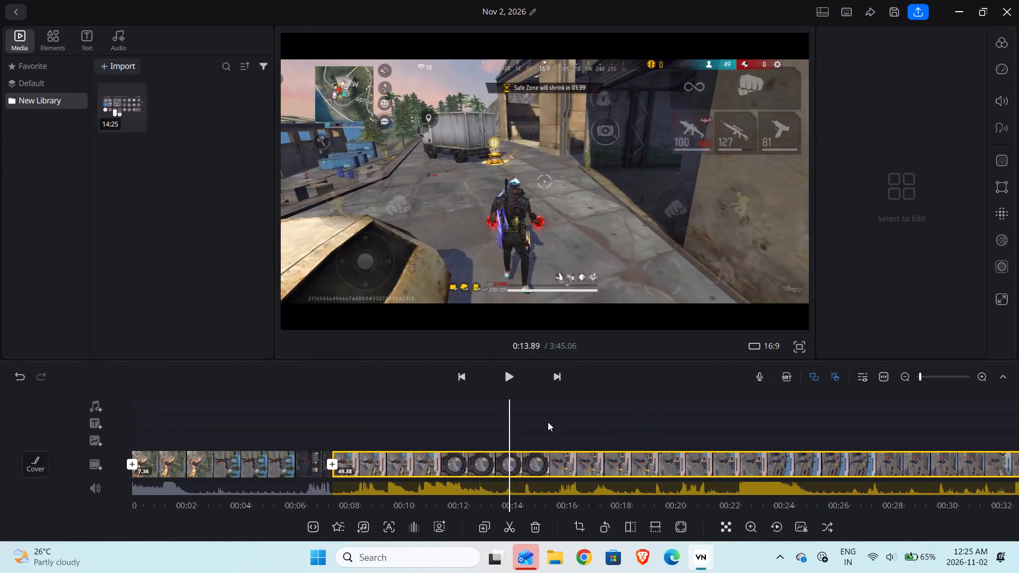
left_click_drag(548, 422, 527, 422)
left_click_drag(614, 422, 489, 426)
left_click_drag(617, 424, 526, 420)
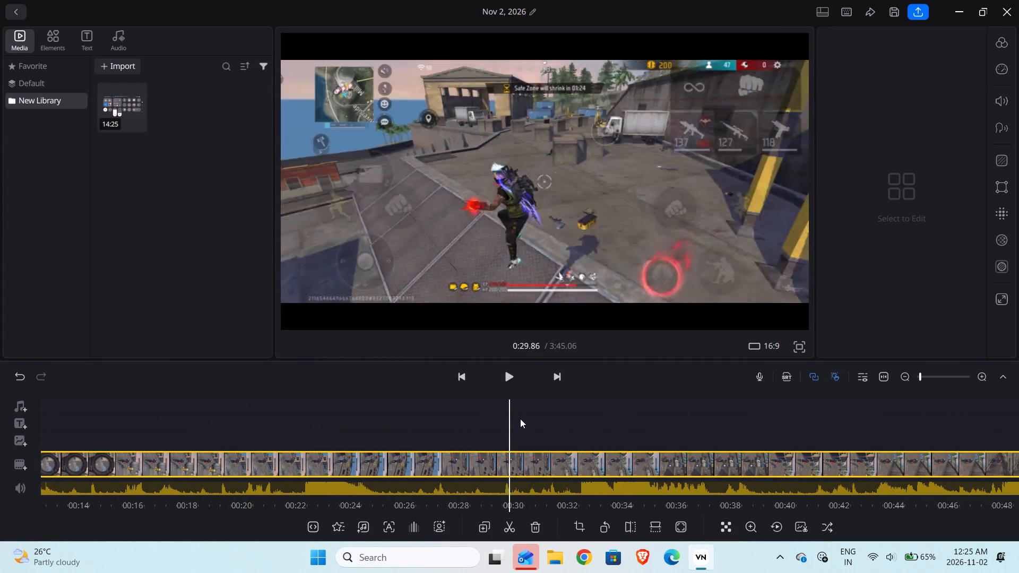
left_click_drag(669, 433, 522, 436)
left_click_drag(608, 413, 526, 412)
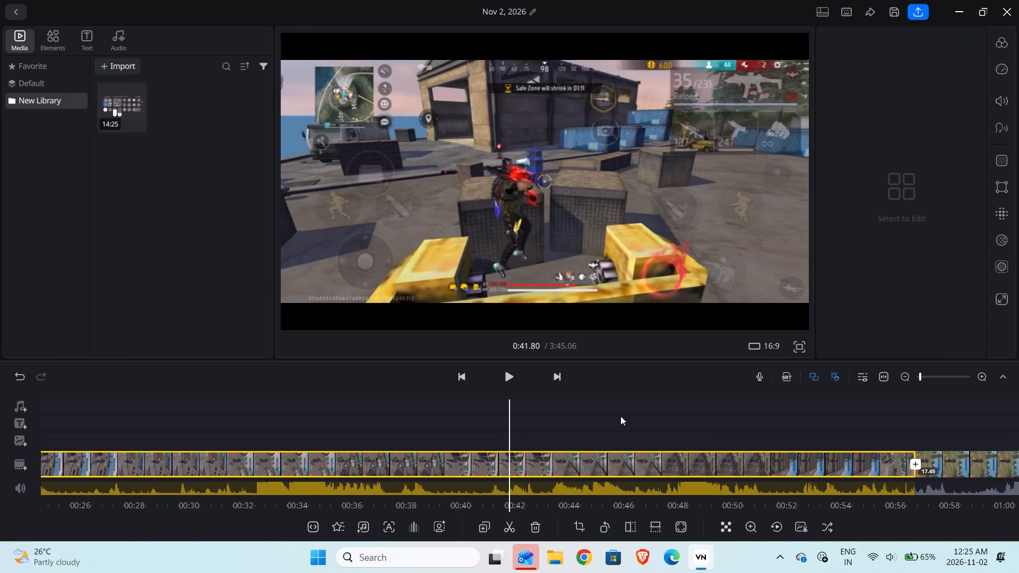
left_click_drag(620, 416, 463, 437)
left_click_drag(632, 436, 496, 439)
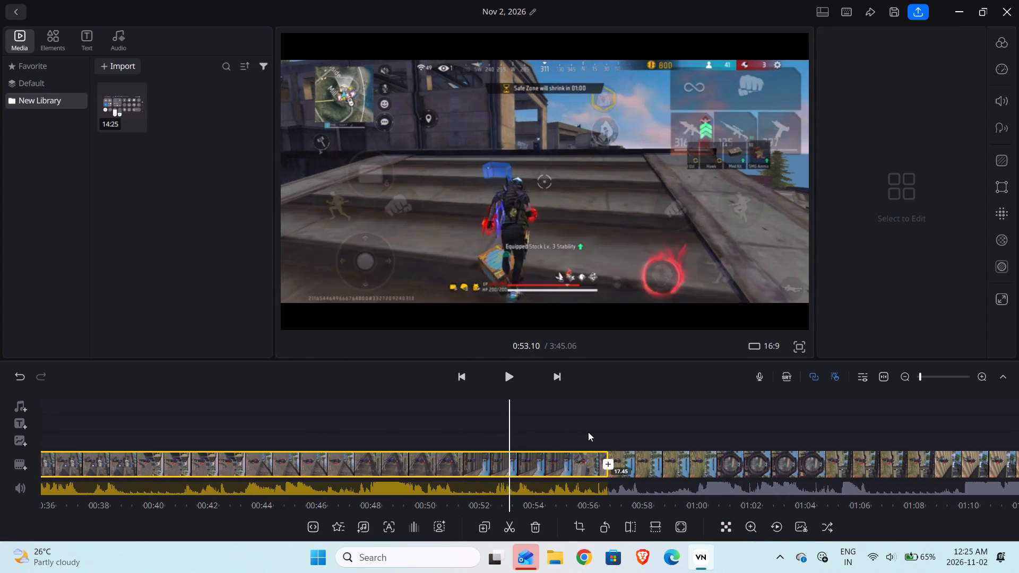
Review the footage across the next two clip joins, from about 0:53 through the settings screen and fight at about 1:24.
left_click_drag(619, 435, 473, 428)
left_click_drag(606, 426, 602, 426)
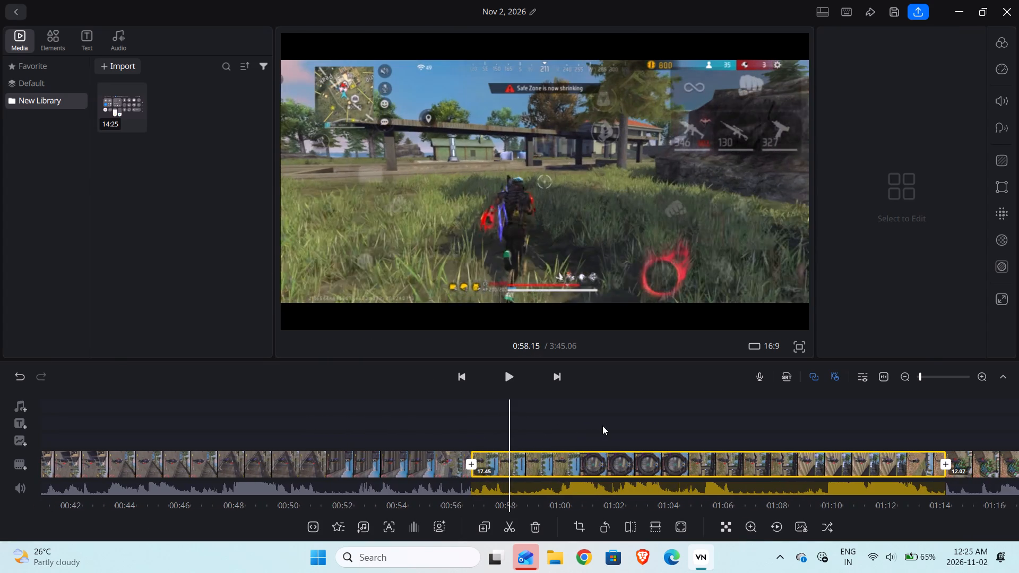
left_click_drag(602, 426, 453, 409)
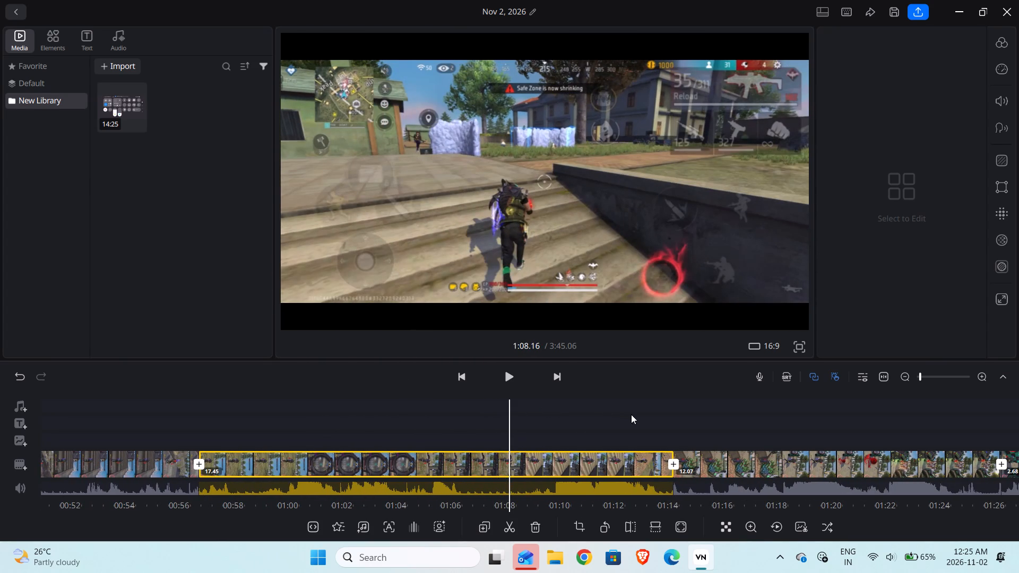
left_click_drag(647, 420, 604, 413)
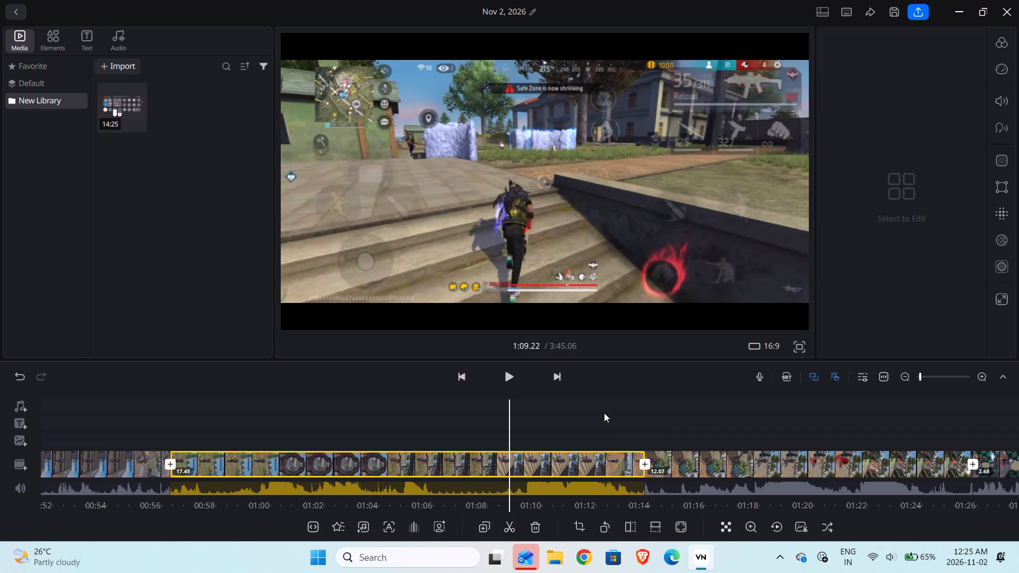
left_click_drag(604, 413, 558, 402)
left_click_drag(632, 414, 540, 407)
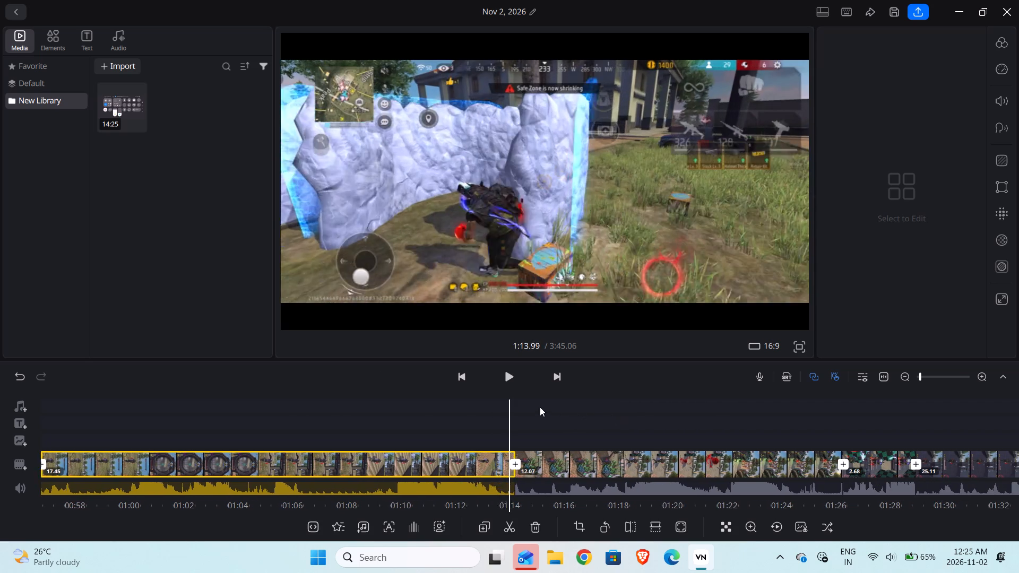
left_click_drag(540, 407, 513, 401)
left_click(507, 375)
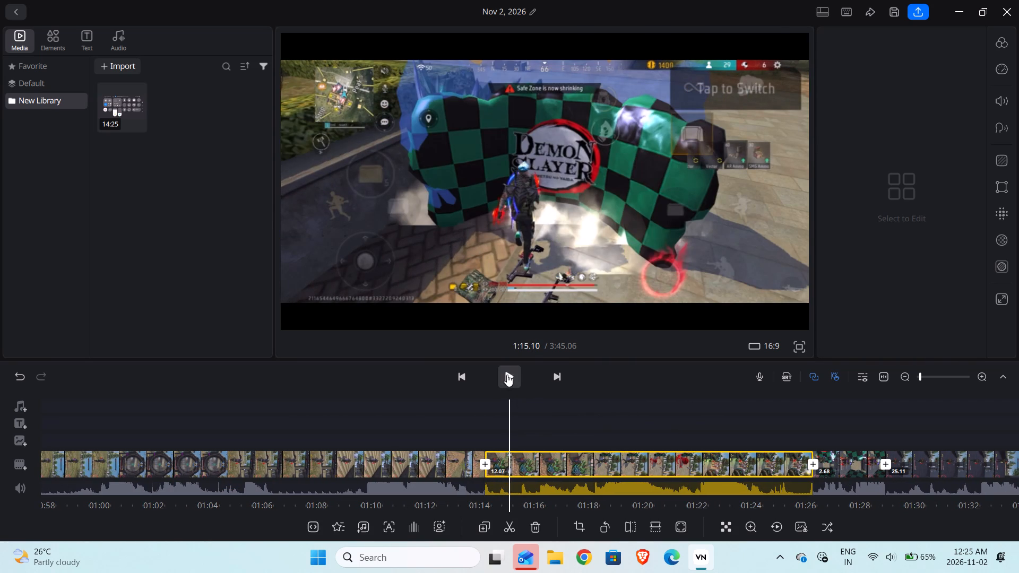
left_click_drag(658, 431, 489, 405)
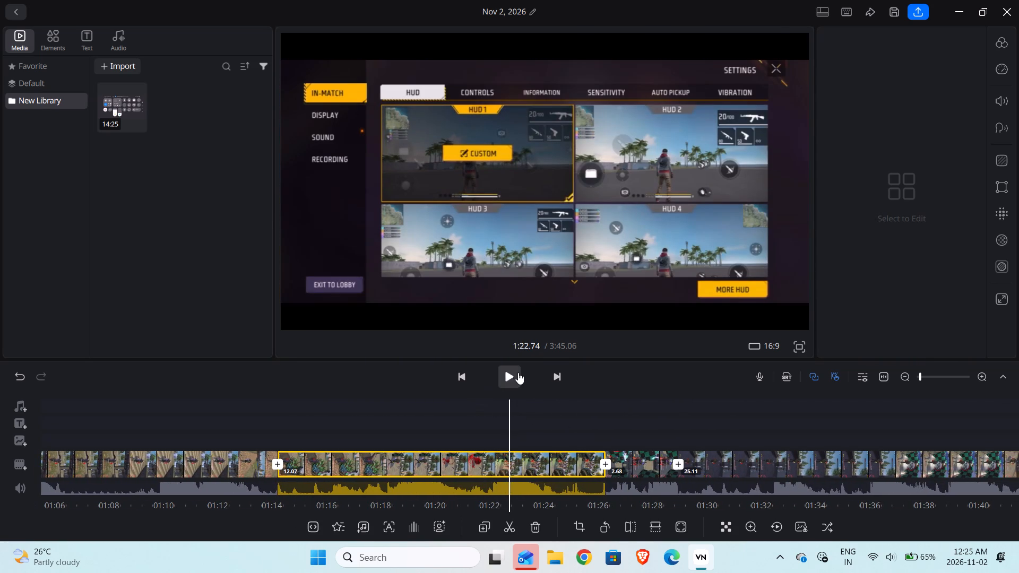
left_click(518, 372)
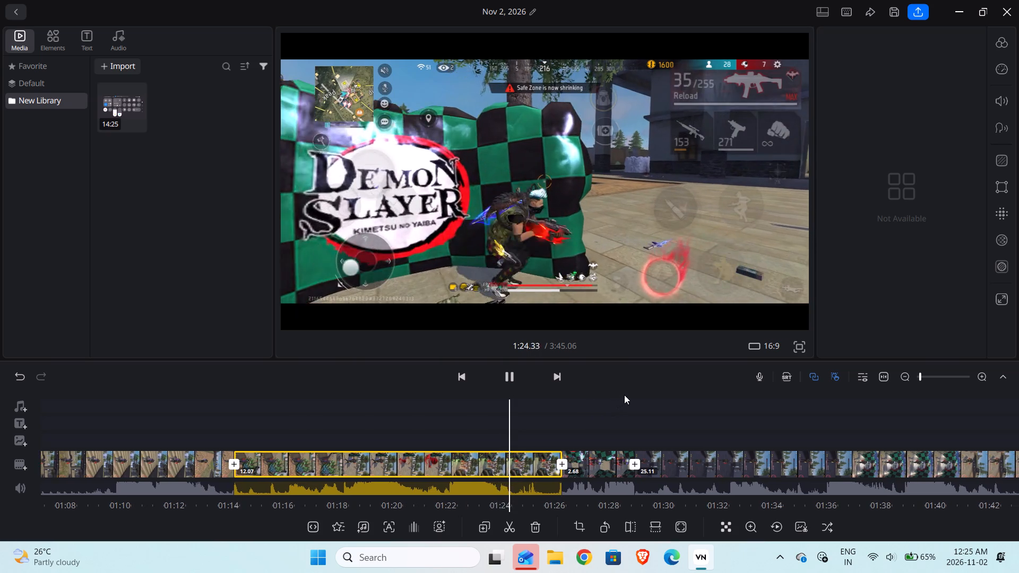
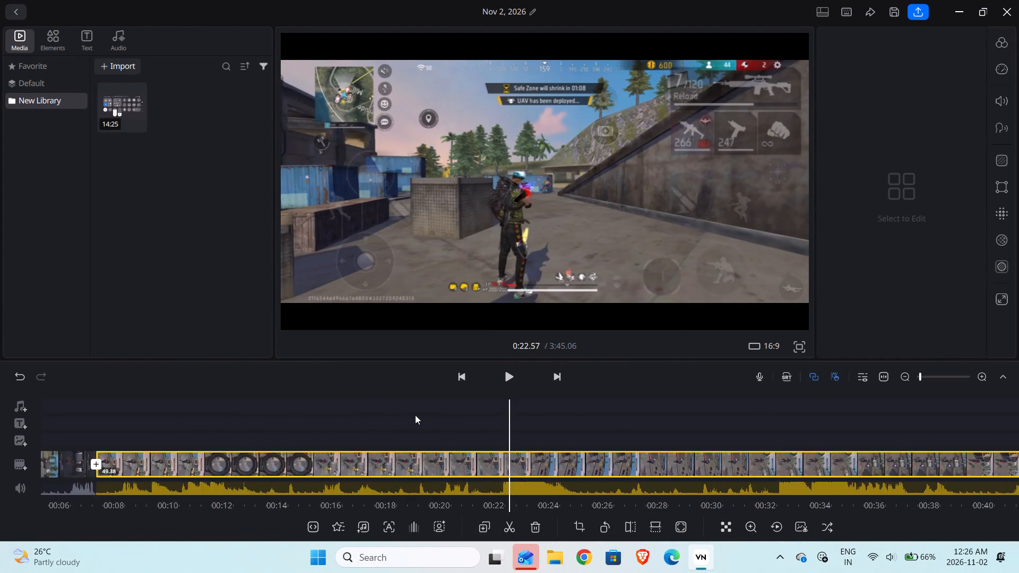
left_click_drag(411, 403, 568, 433)
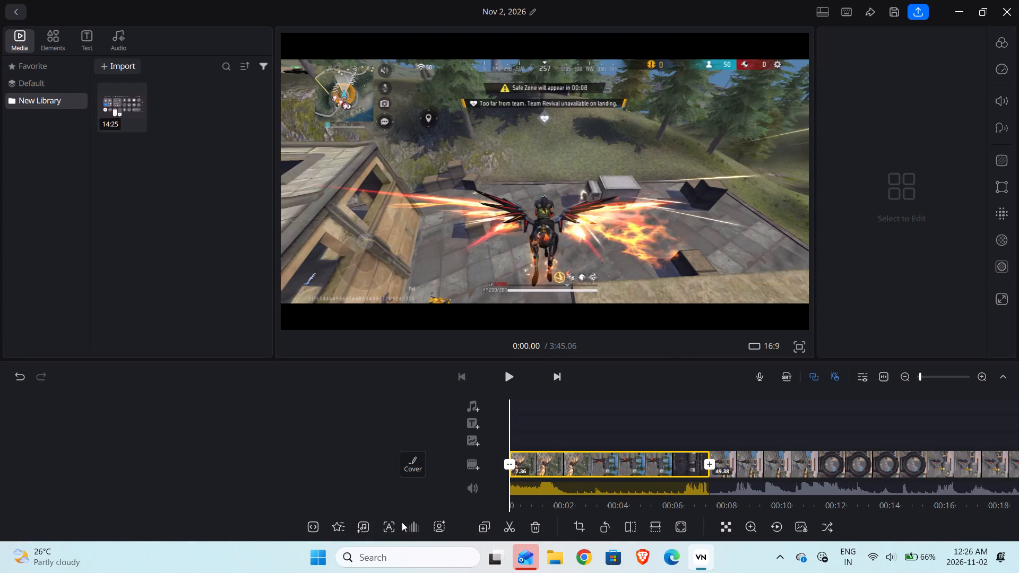
left_click(413, 529)
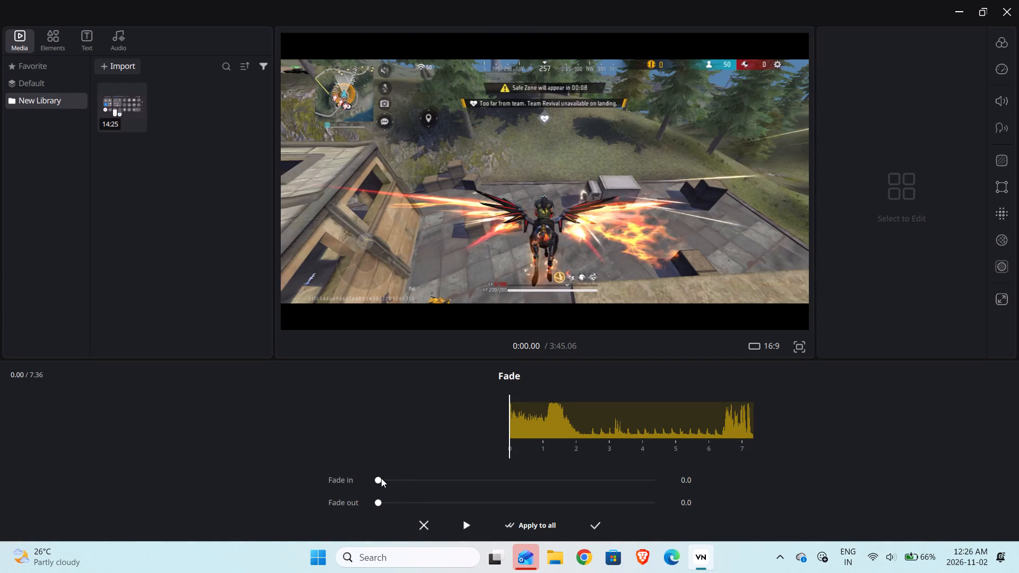
left_click(381, 478)
left_click_drag(381, 478, 386, 489)
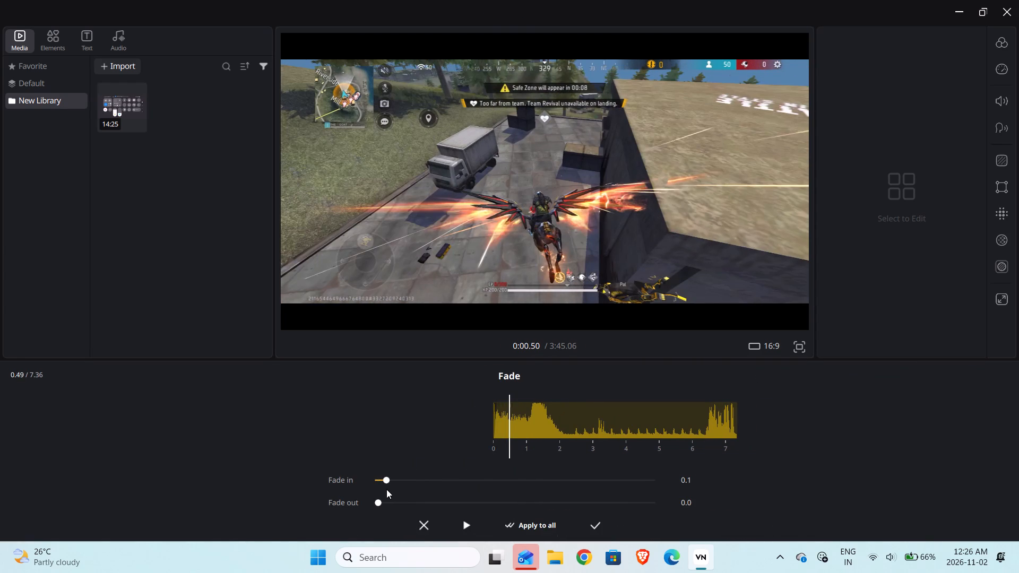
left_click(520, 525)
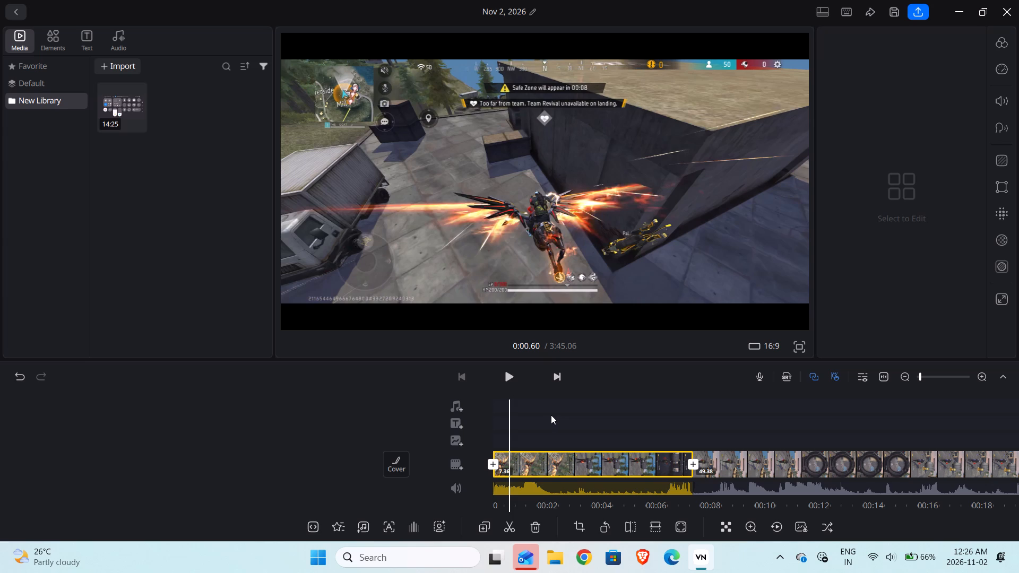
Set the opening clip's audio fade-out to 0.1 and apply it to all clips.
left_click(418, 526)
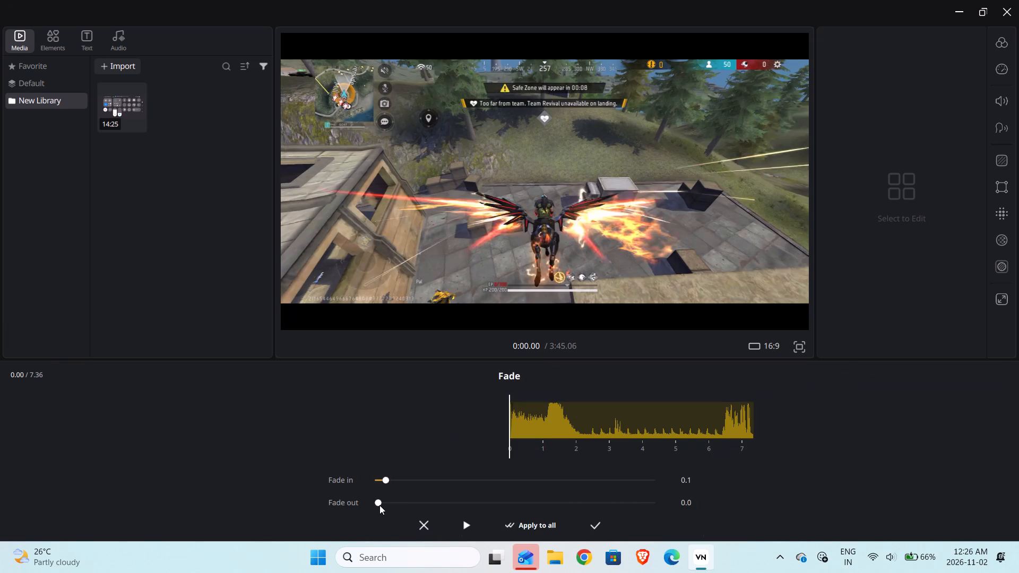
left_click(379, 505)
left_click(385, 501)
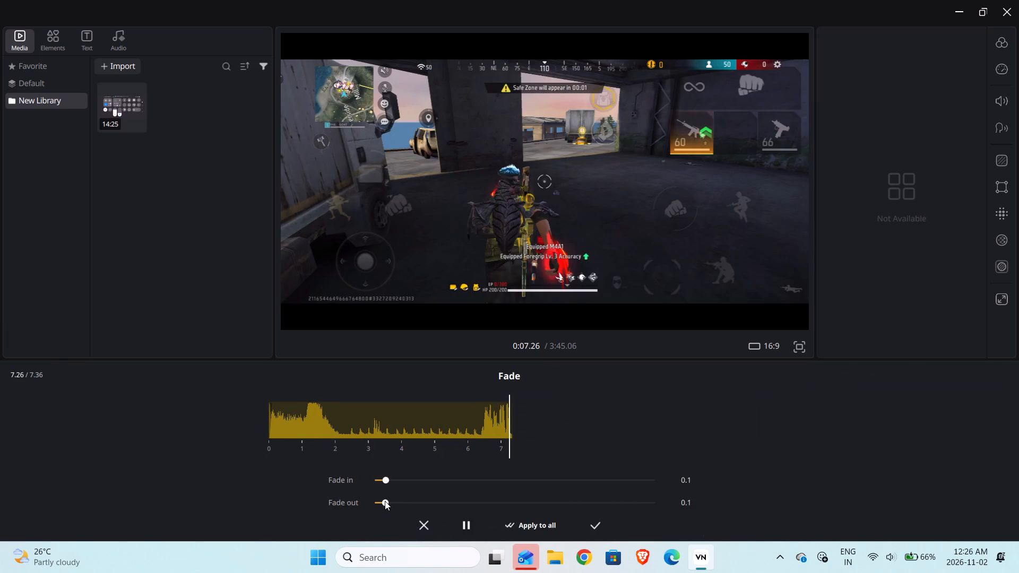
left_click(506, 519)
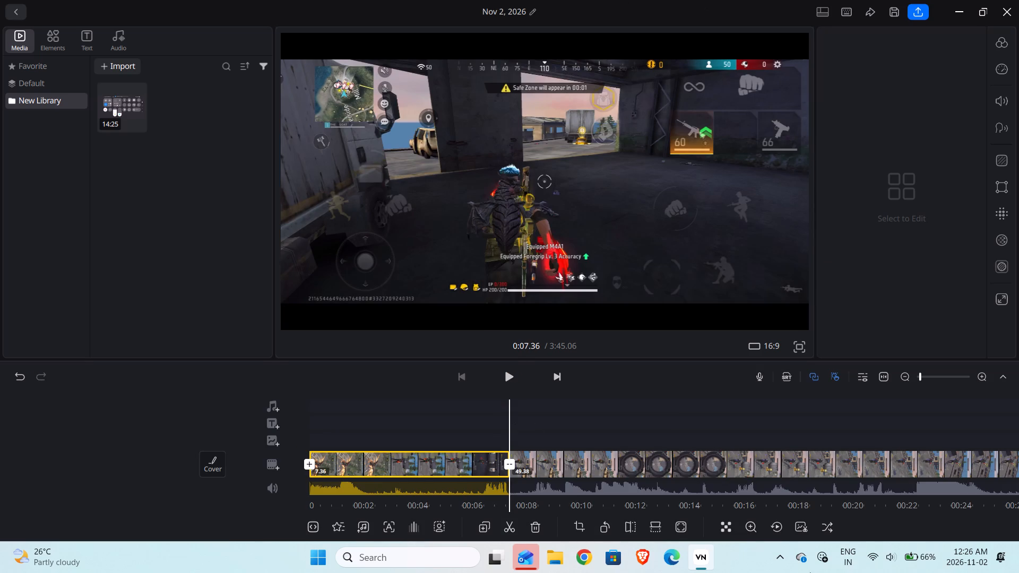
Add a Black transition with a duration of 0.3 at the clip join near 2:59, after the elimination scene.
left_click_drag(631, 413, 413, 398)
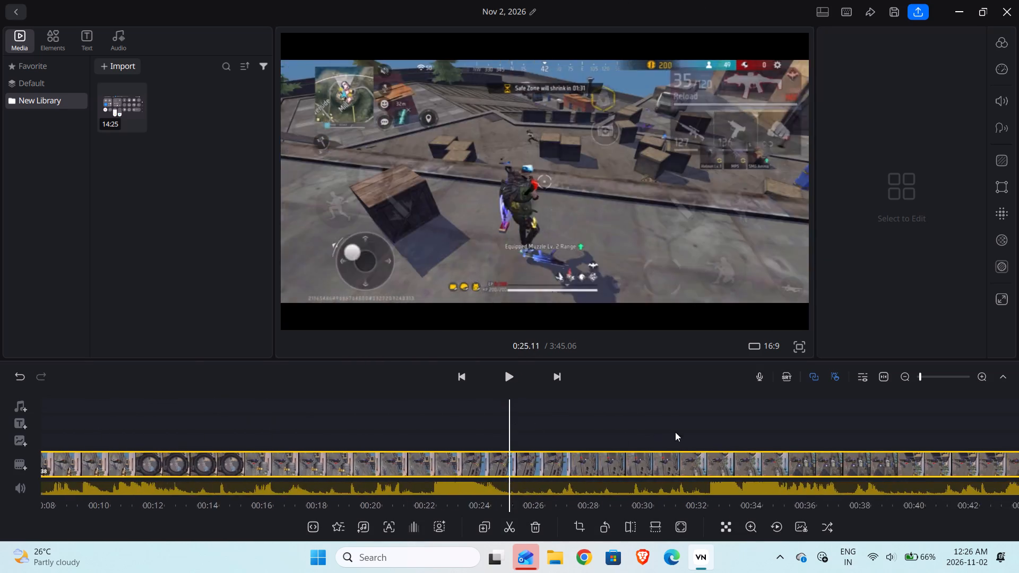
left_click_drag(677, 430, 388, 426)
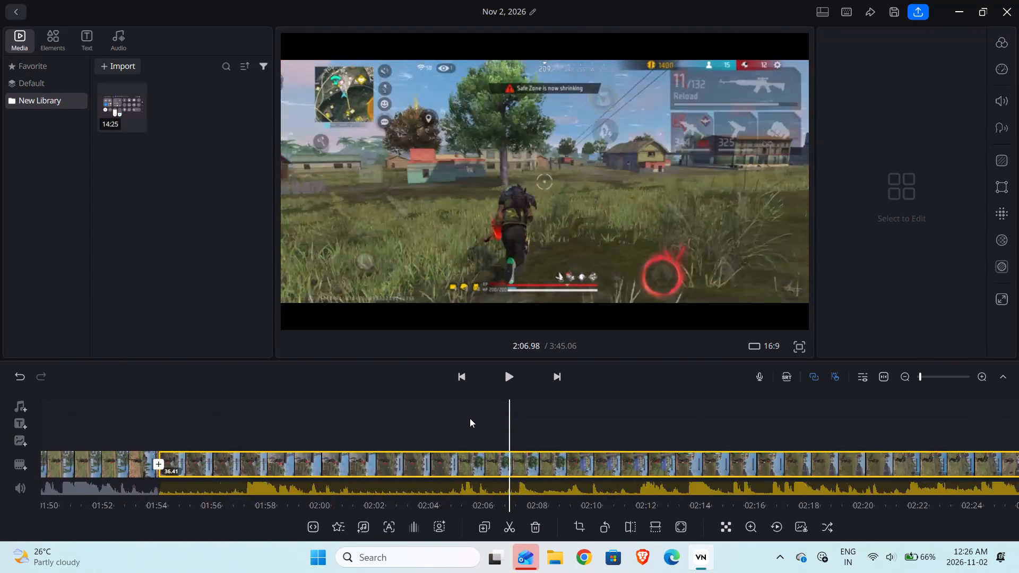
left_click_drag(594, 420, 351, 414)
left_click_drag(507, 411, 300, 405)
left_click_drag(672, 426, 588, 431)
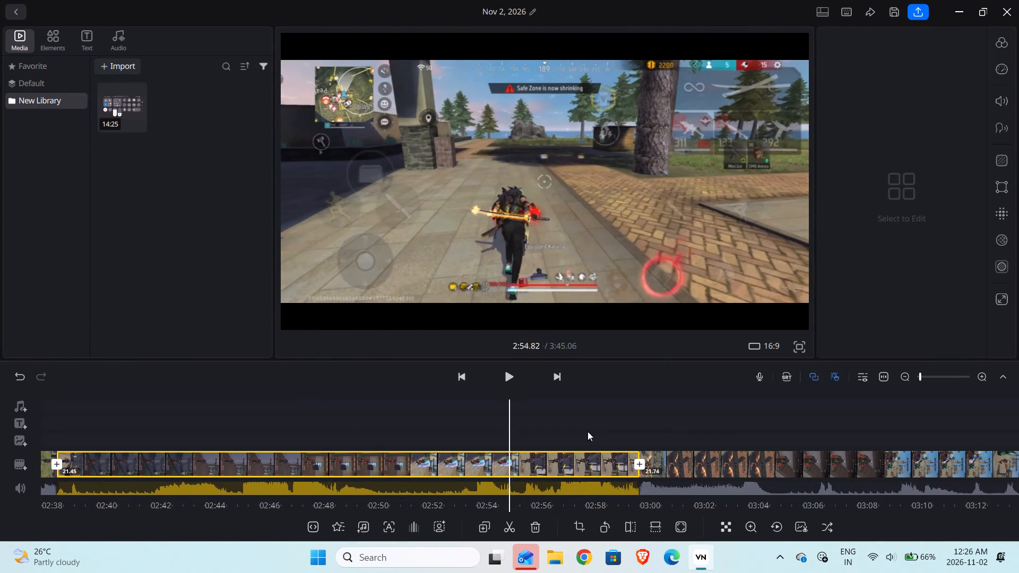
left_click_drag(588, 431, 498, 424)
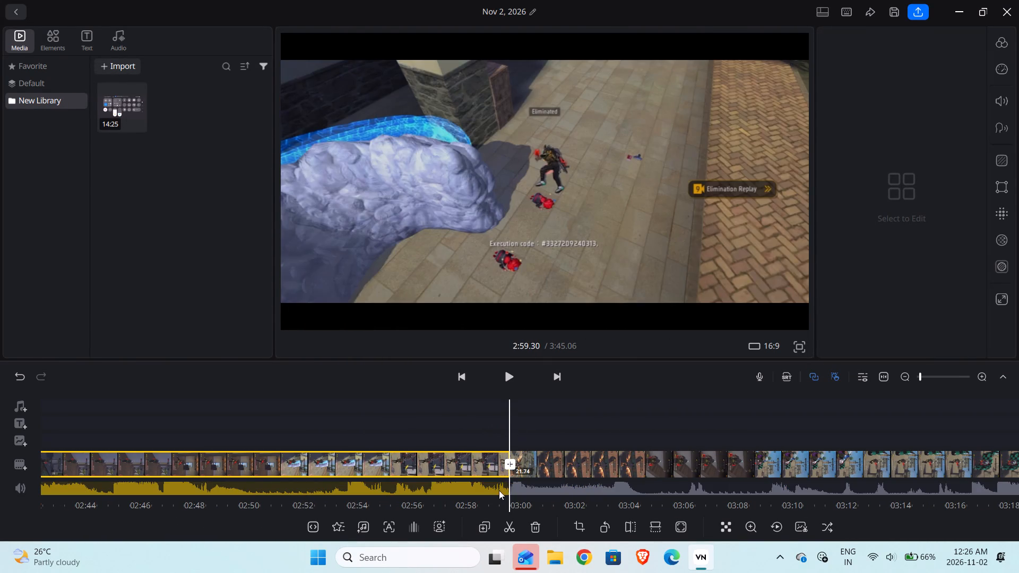
left_click(513, 461)
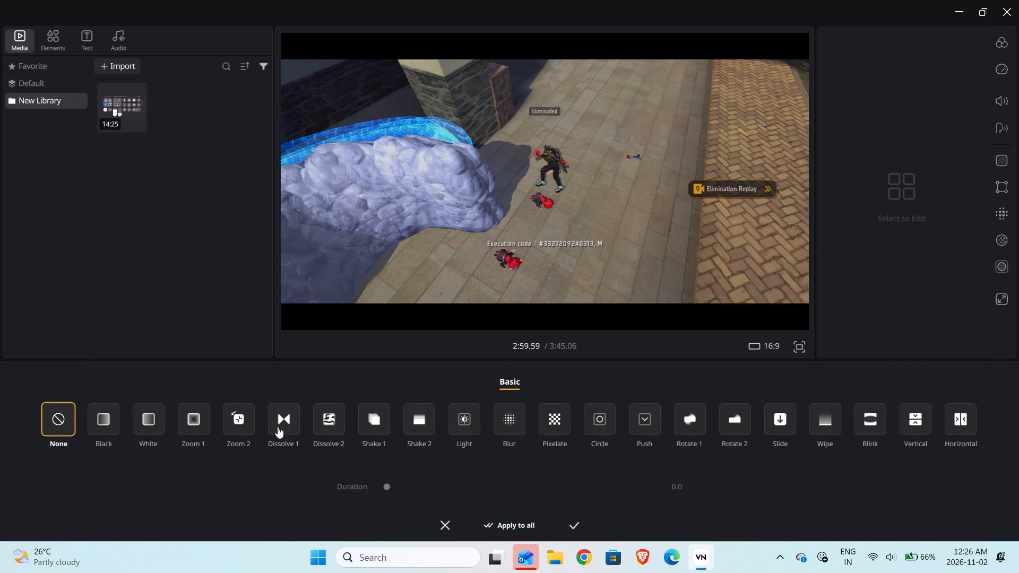
left_click(107, 422)
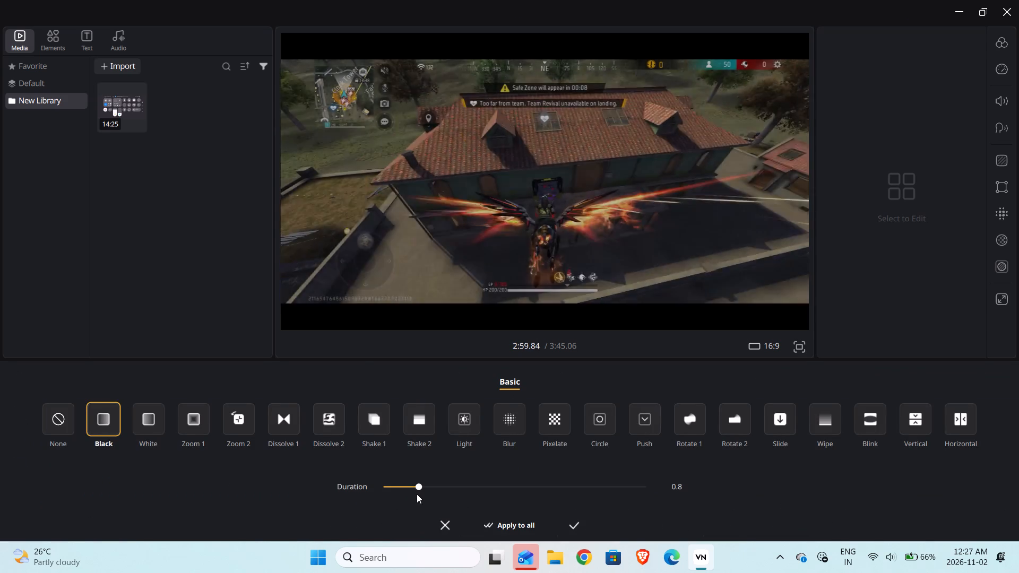
left_click_drag(417, 482, 373, 489)
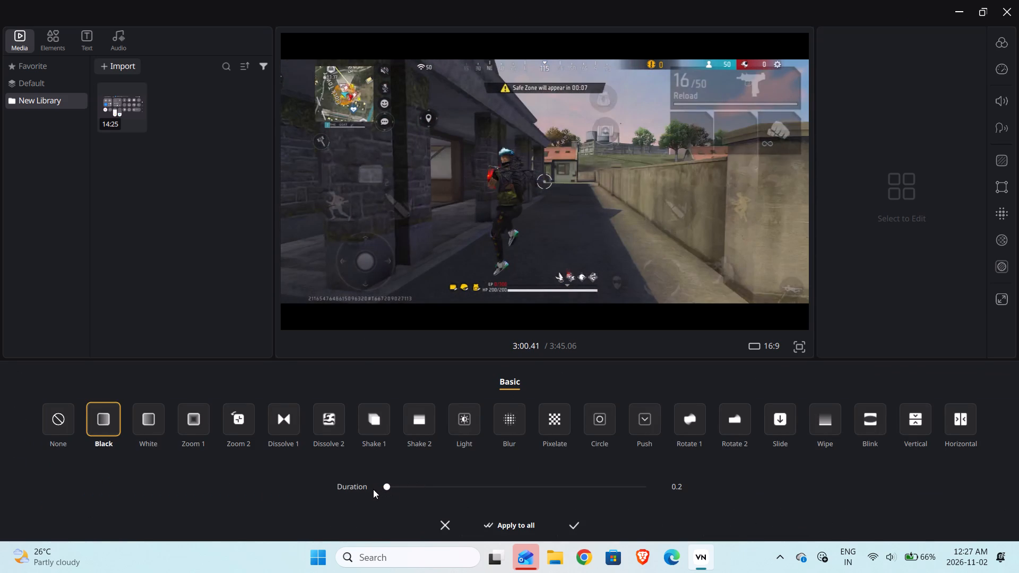
left_click_drag(373, 489, 386, 502)
left_click_drag(386, 502, 393, 506)
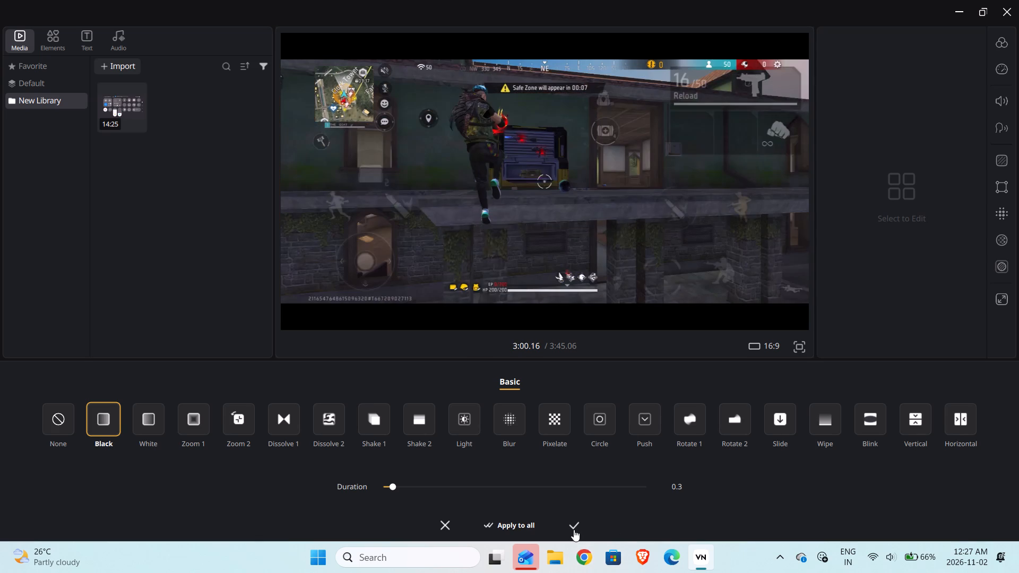
left_click(572, 529)
Play across the Black transition near 3:00 and skim the remaining clips to the end of the timeline.
left_click_drag(517, 431, 599, 440)
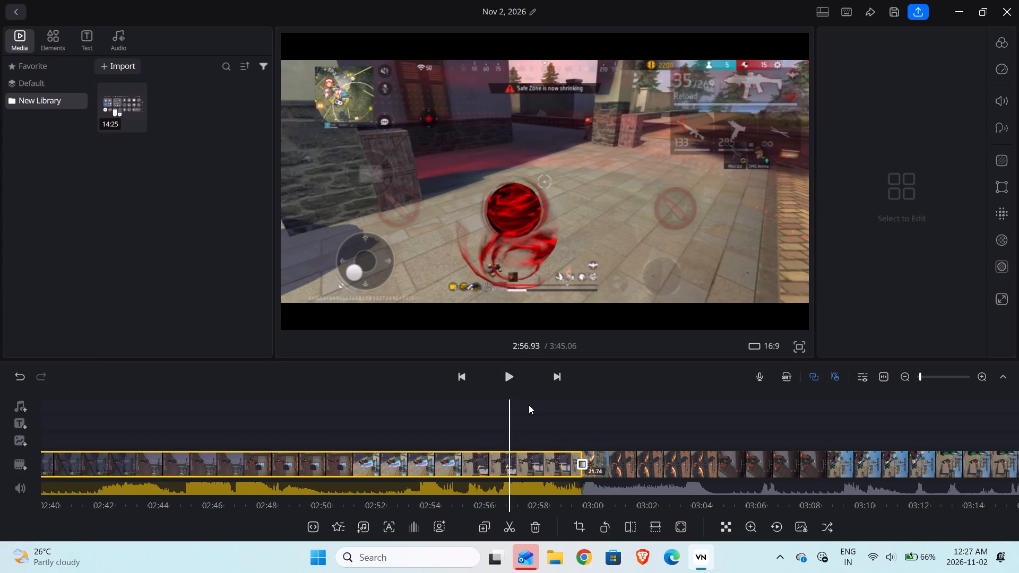
left_click(512, 387)
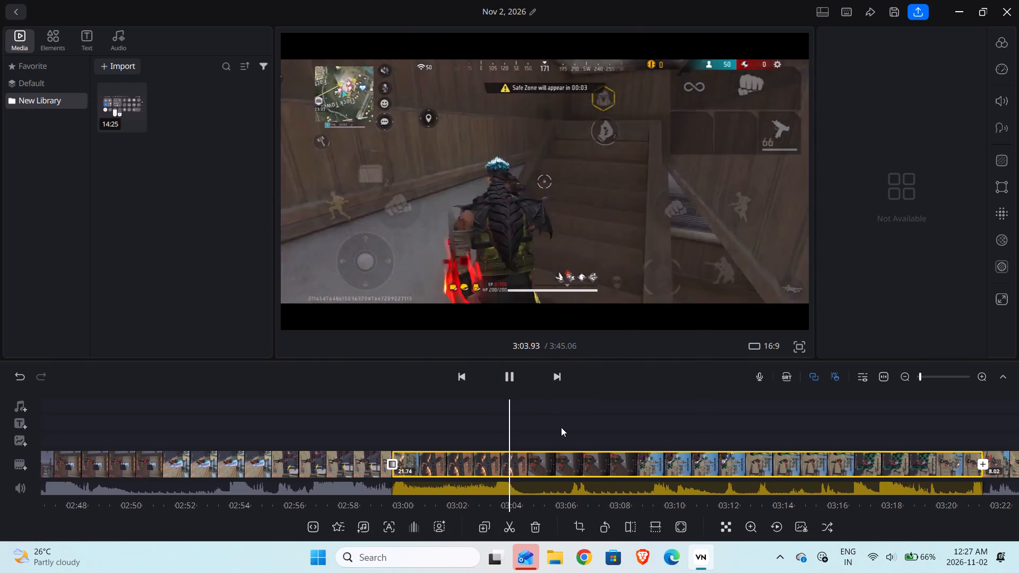
left_click_drag(658, 404, 508, 421)
left_click_drag(601, 419, 546, 421)
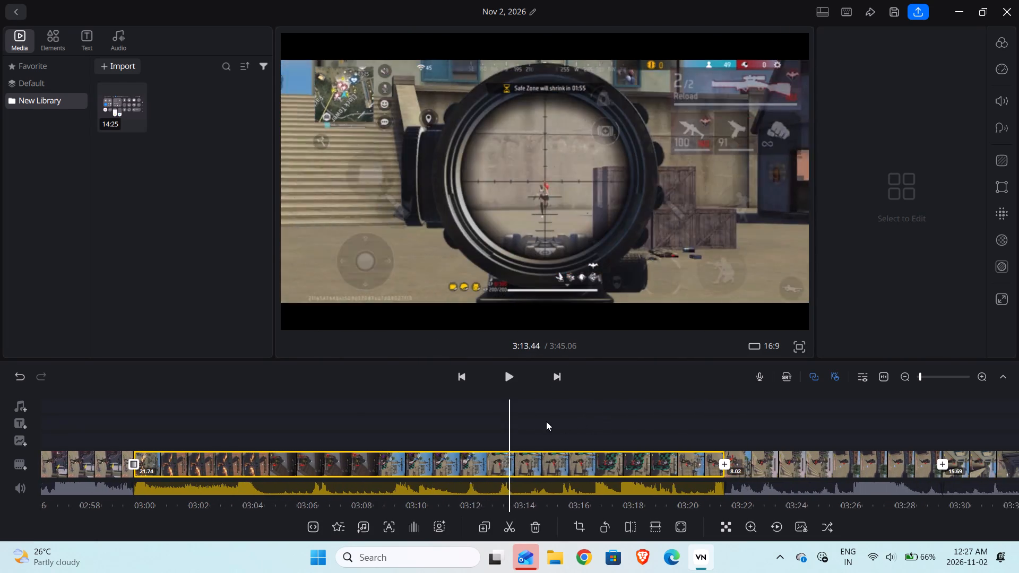
left_click_drag(546, 421, 486, 421)
left_click_drag(592, 421, 492, 426)
left_click_drag(577, 425, 521, 435)
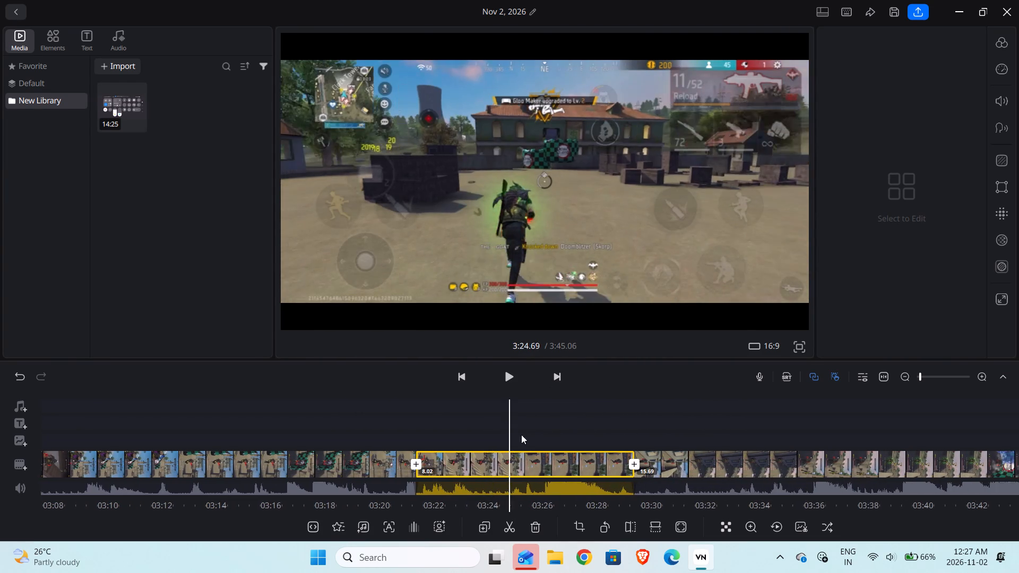
left_click_drag(521, 435, 479, 435)
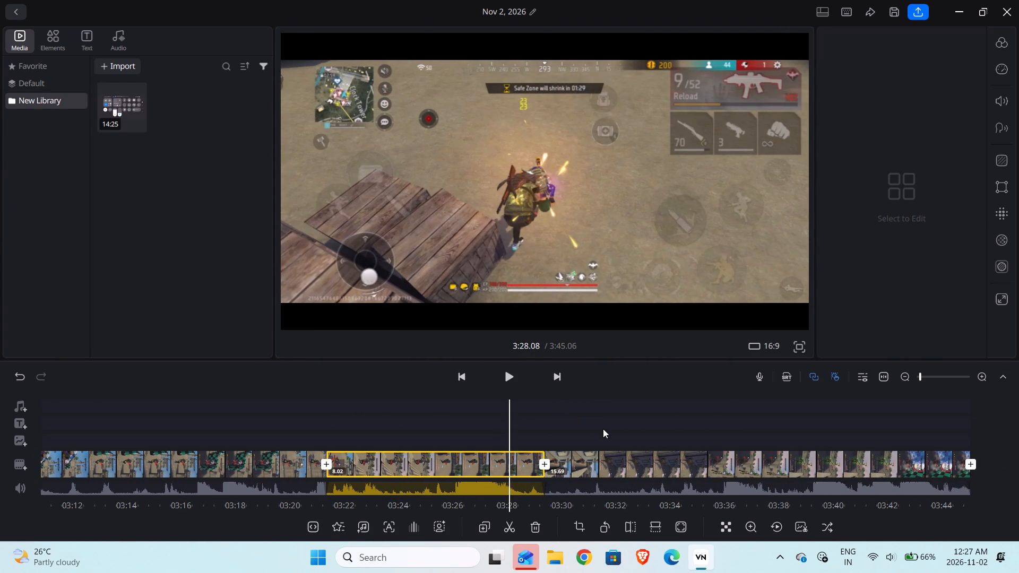
left_click_drag(603, 429, 495, 431)
left_click_drag(611, 418, 484, 422)
left_click_drag(569, 419, 494, 424)
left_click_drag(520, 418, 461, 420)
left_click_drag(558, 416, 526, 421)
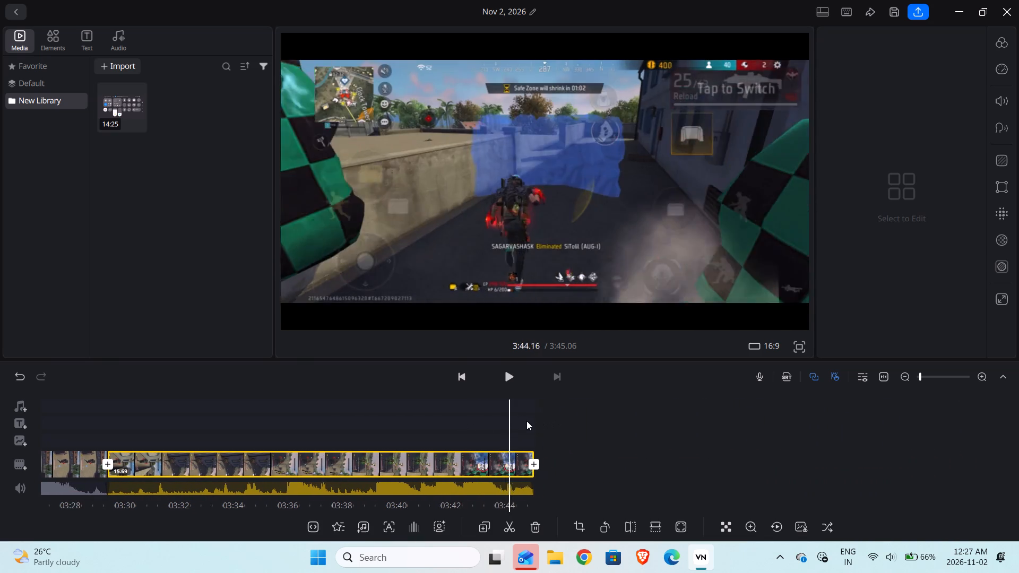
left_click_drag(526, 421, 493, 421)
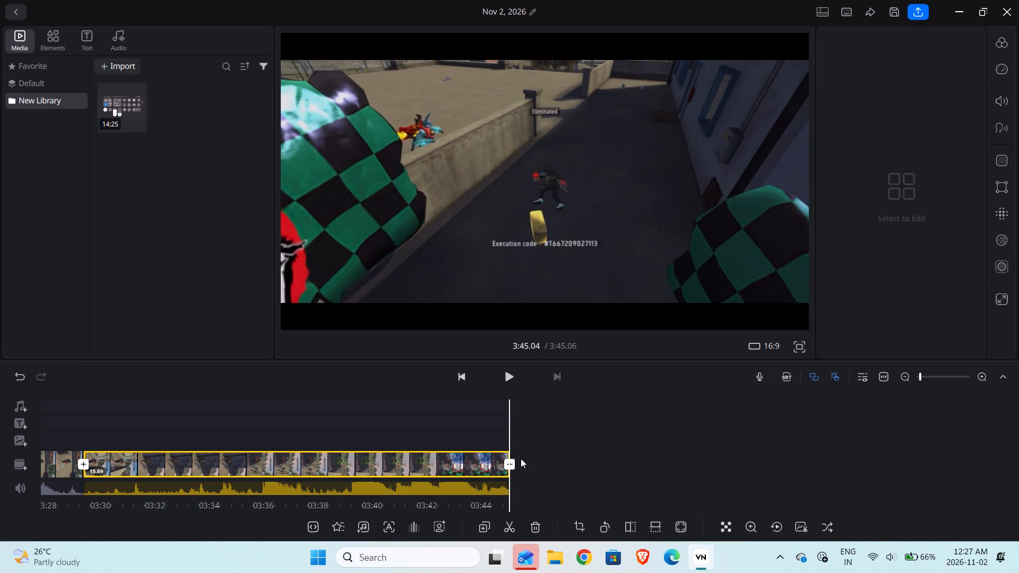
Add a Black ending transition with a duration of 0.3 after the last clip.
left_click(504, 463)
left_click_drag(614, 478, 603, 479)
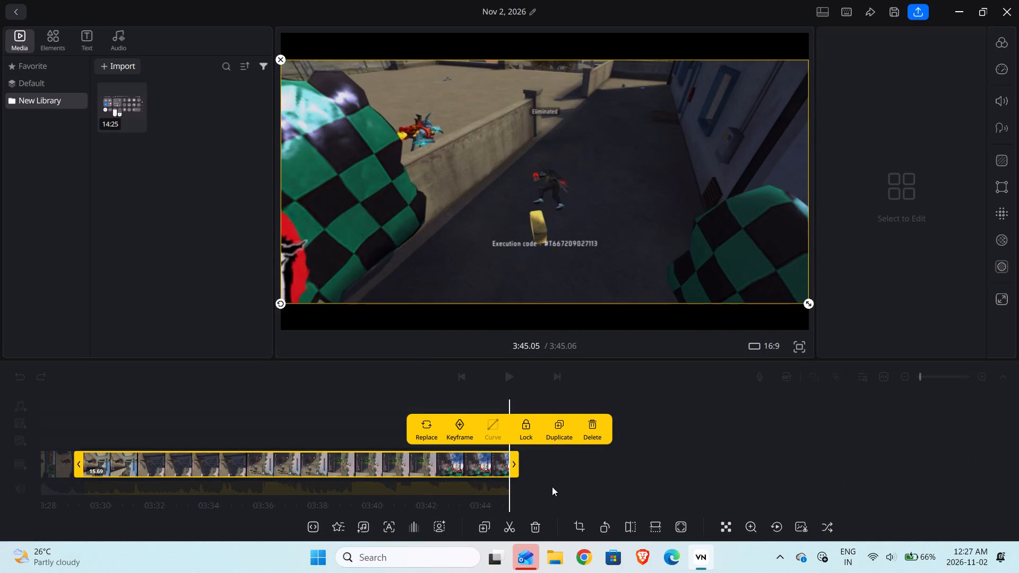
left_click(556, 480)
left_click(511, 467)
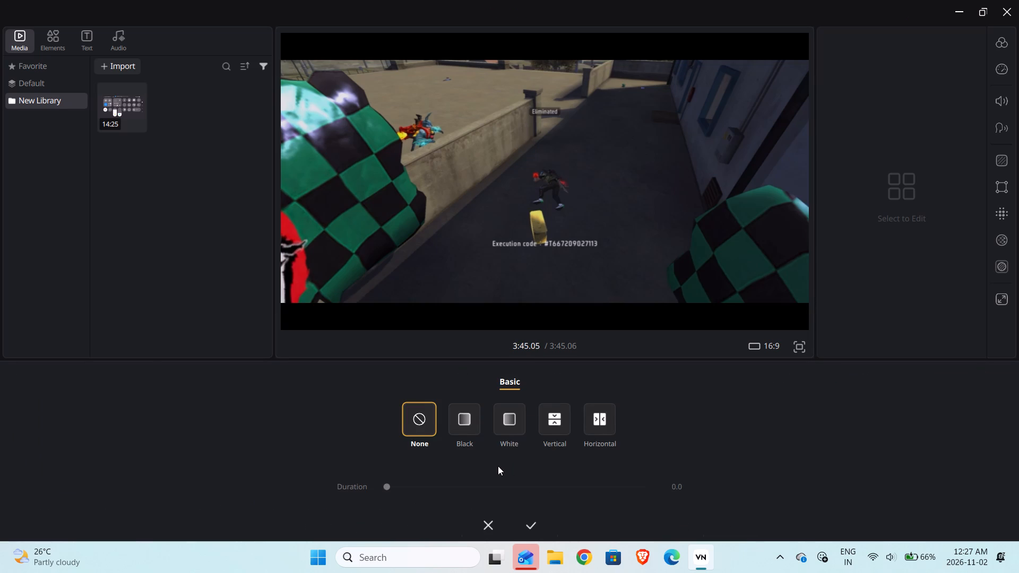
left_click(462, 422)
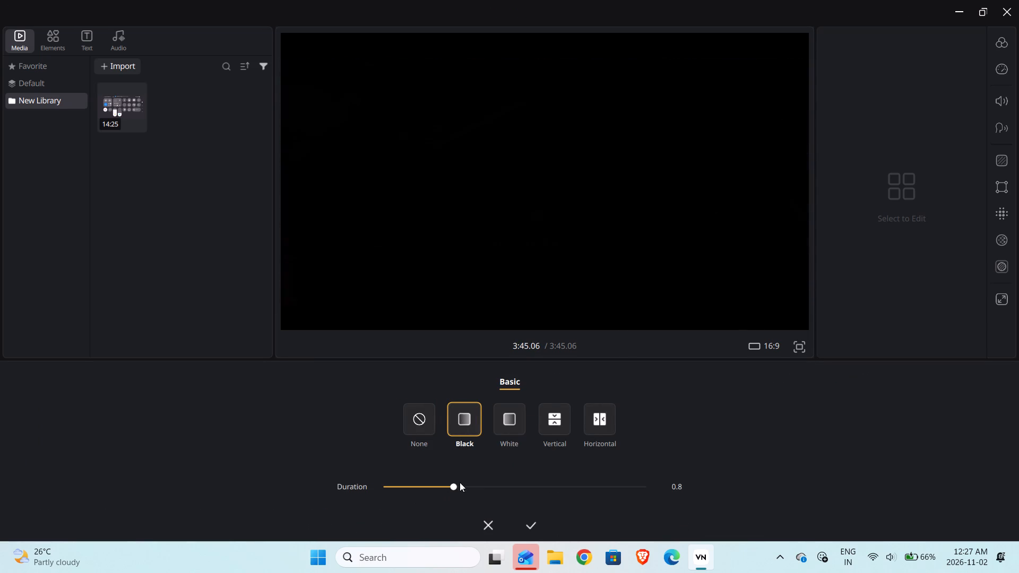
left_click_drag(452, 489, 402, 488)
left_click_drag(402, 488, 400, 486)
left_click(535, 532)
Return to the start of the timeline and set the opening clip's exposure to +13.
left_click_drag(543, 444, 676, 465)
left_click_drag(387, 423, 711, 465)
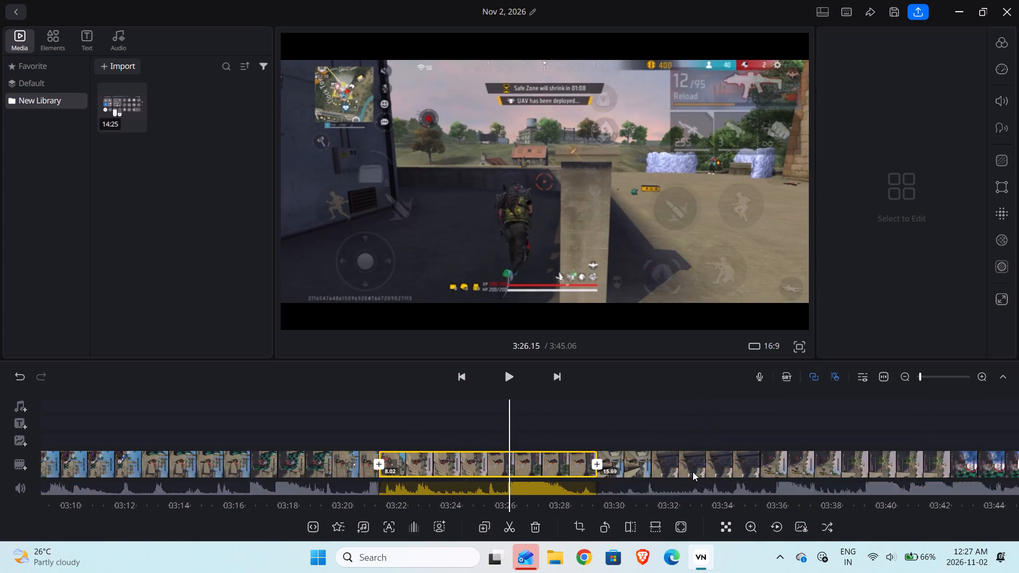
left_click_drag(338, 424, 595, 466)
left_click_drag(290, 433, 620, 433)
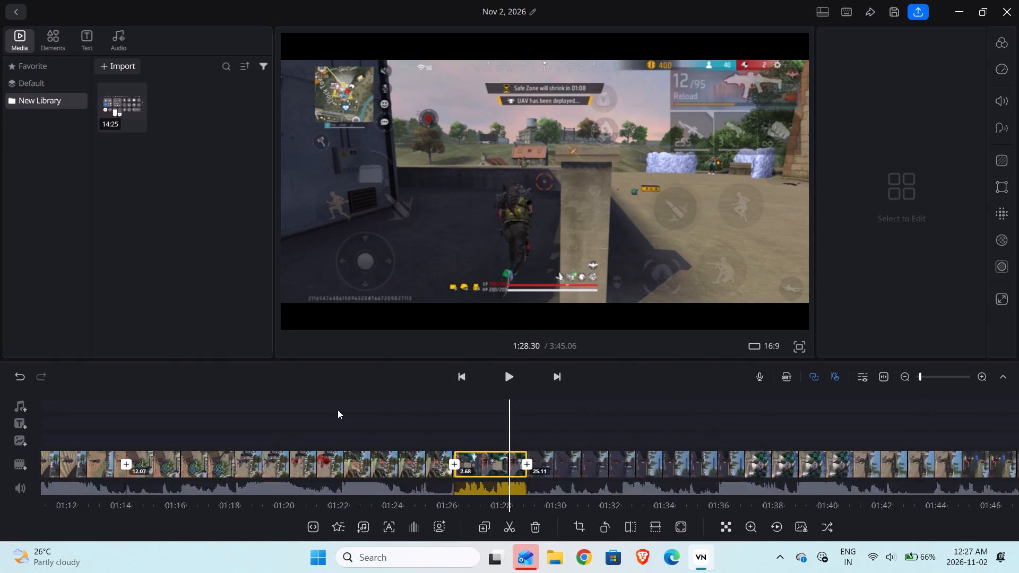
left_click_drag(335, 410, 552, 447)
left_click_drag(267, 411, 671, 475)
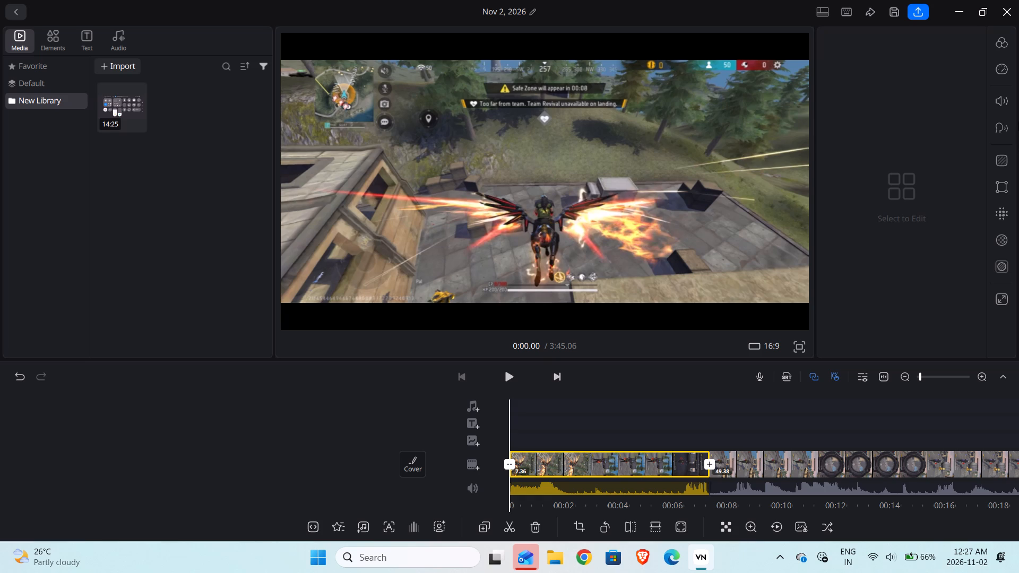
left_click(1003, 41)
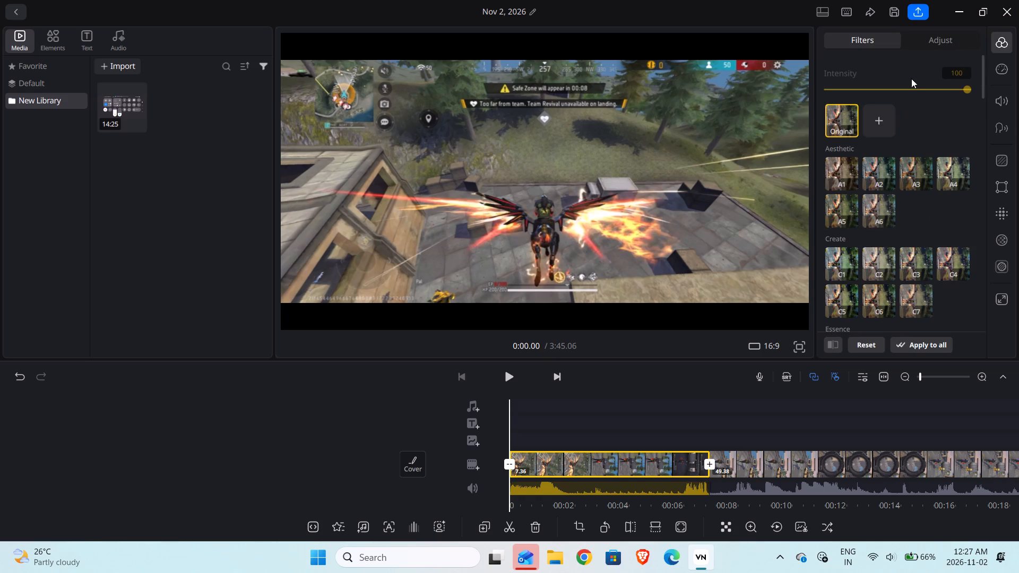
left_click(946, 35)
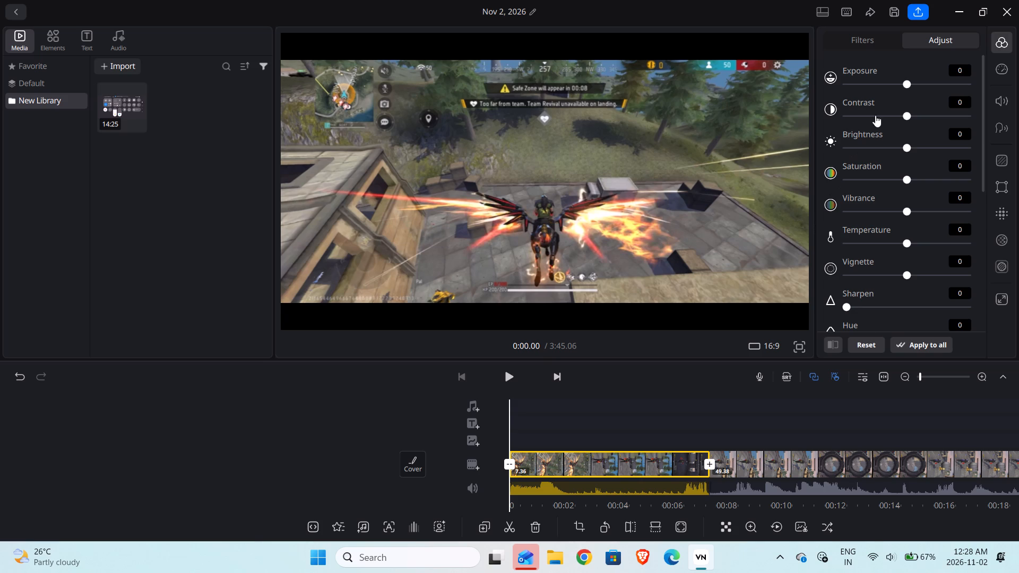
left_click(910, 80)
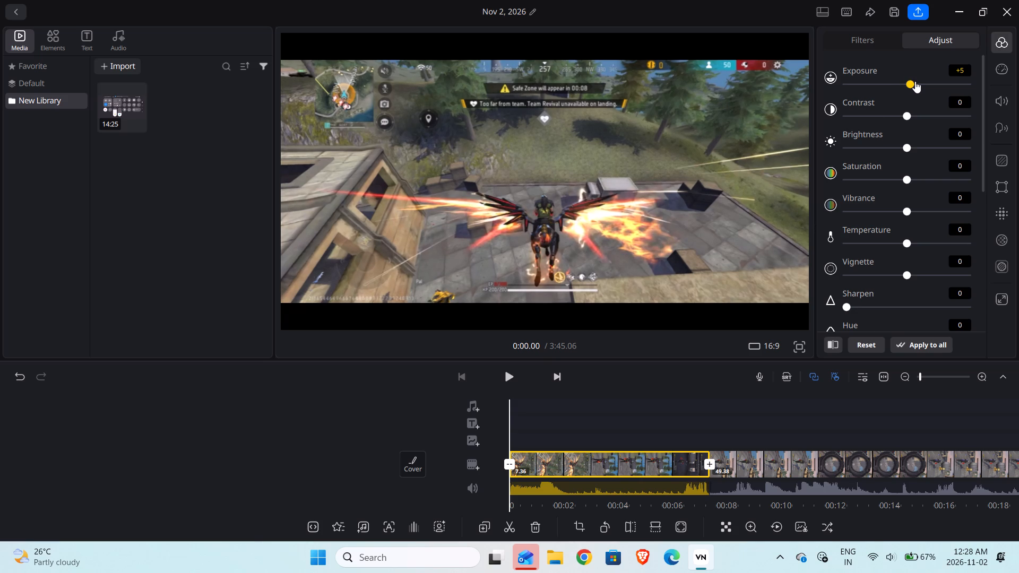
left_click(915, 81)
Set the opening clip's contrast to +7 and brightness to +22.
left_click(906, 119)
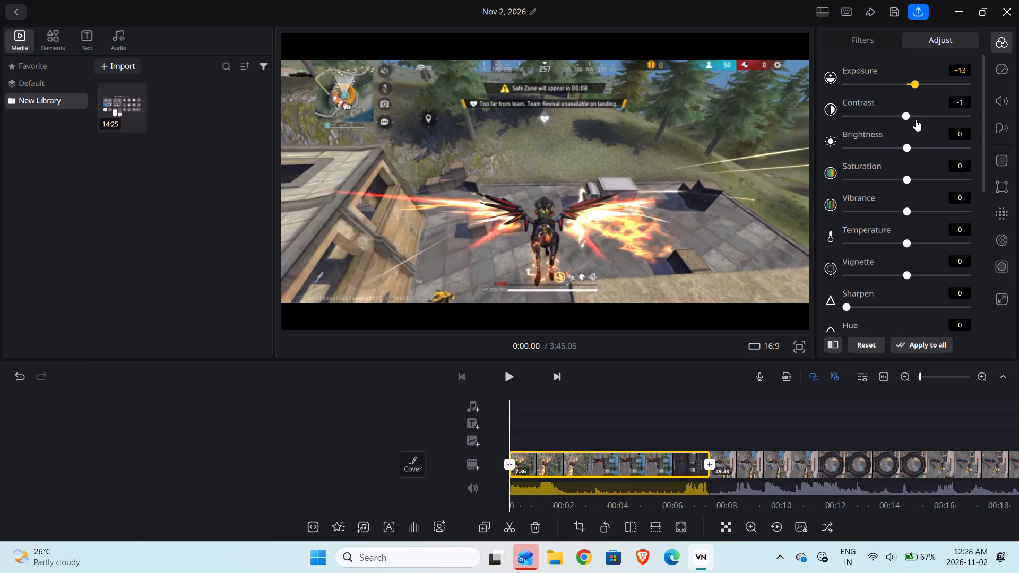
left_click(913, 119)
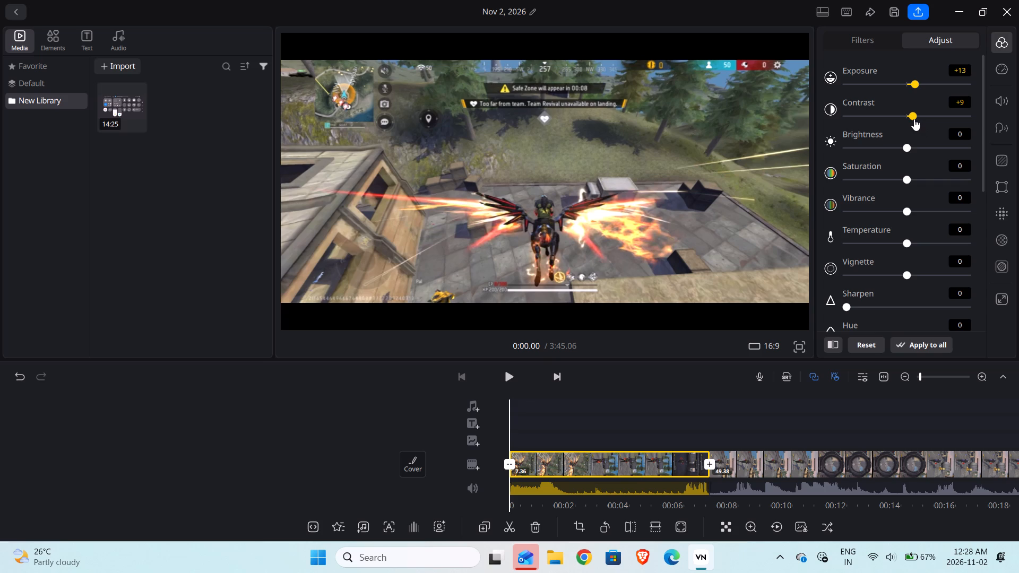
left_click(911, 117)
left_click(920, 147)
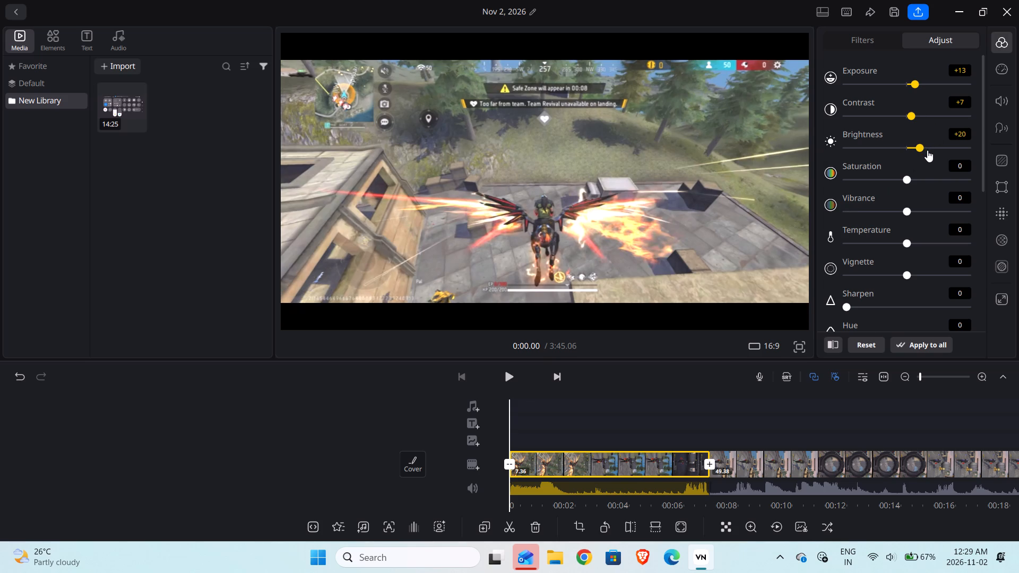
left_click(921, 147)
Set the opening clip's saturation to +38, vibrance to +20 and temperature to +1.
left_click(914, 181)
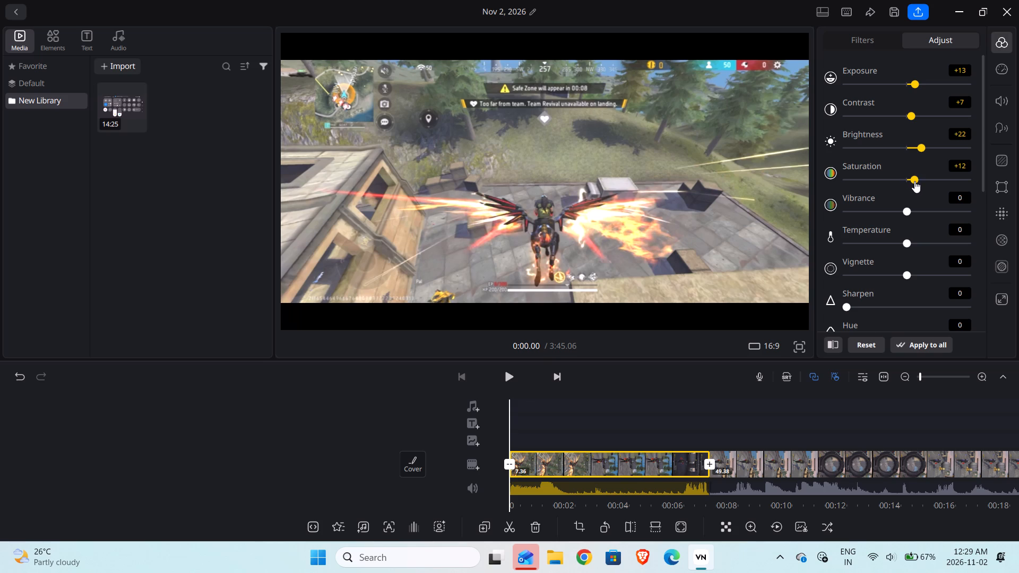
left_click(927, 181)
left_click(935, 181)
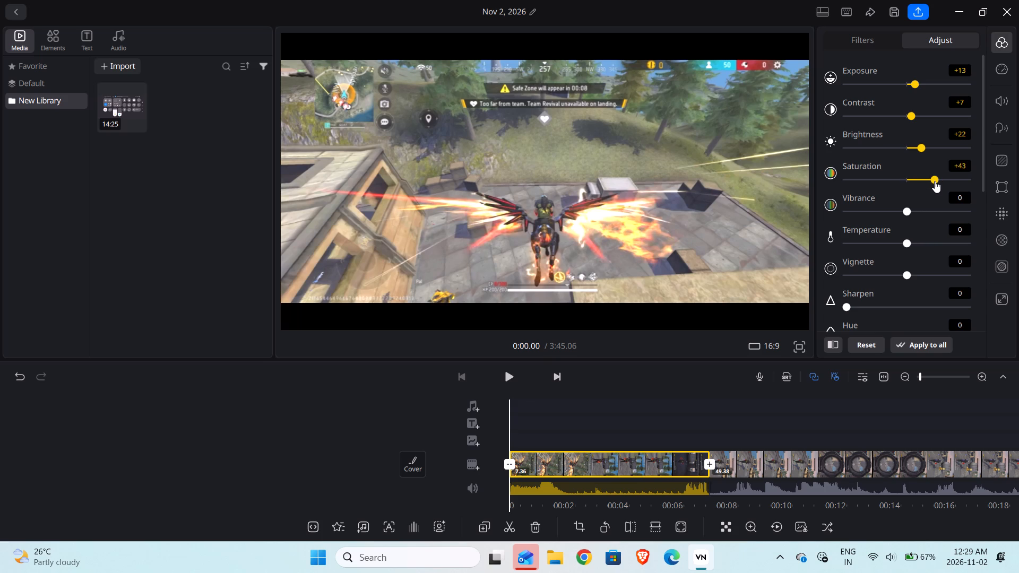
left_click(931, 181)
left_click(920, 211)
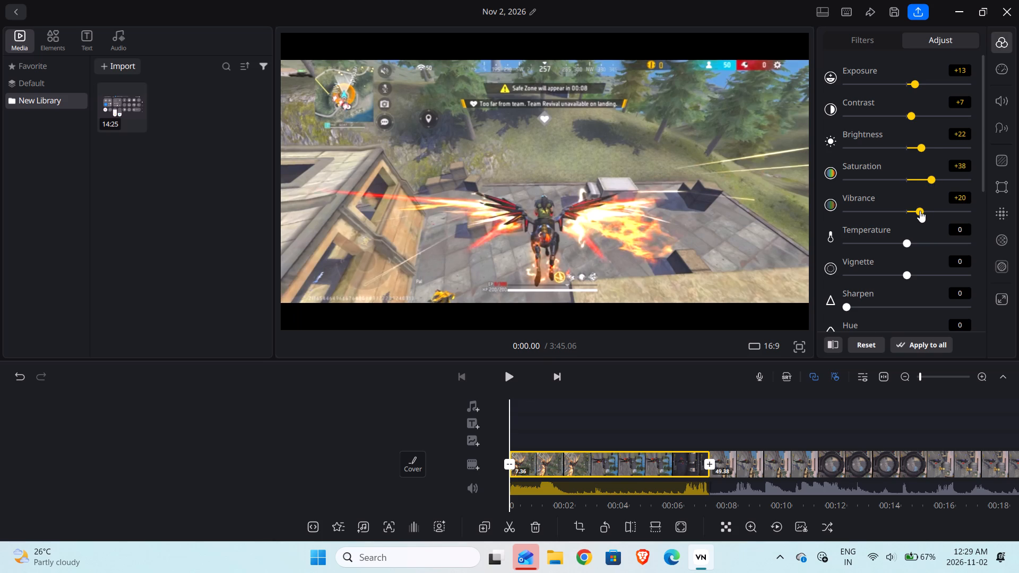
left_click(912, 244)
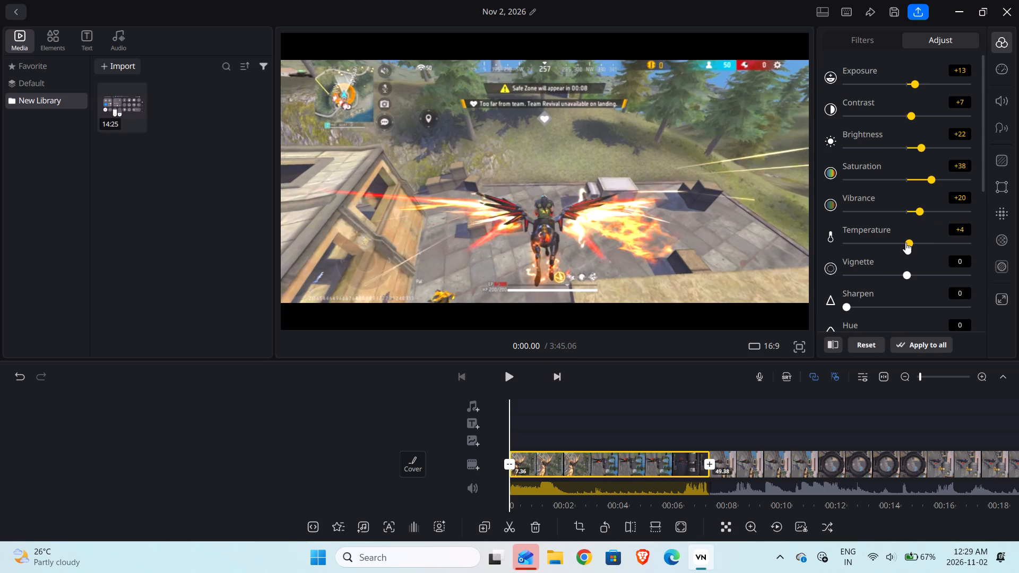
left_click(908, 245)
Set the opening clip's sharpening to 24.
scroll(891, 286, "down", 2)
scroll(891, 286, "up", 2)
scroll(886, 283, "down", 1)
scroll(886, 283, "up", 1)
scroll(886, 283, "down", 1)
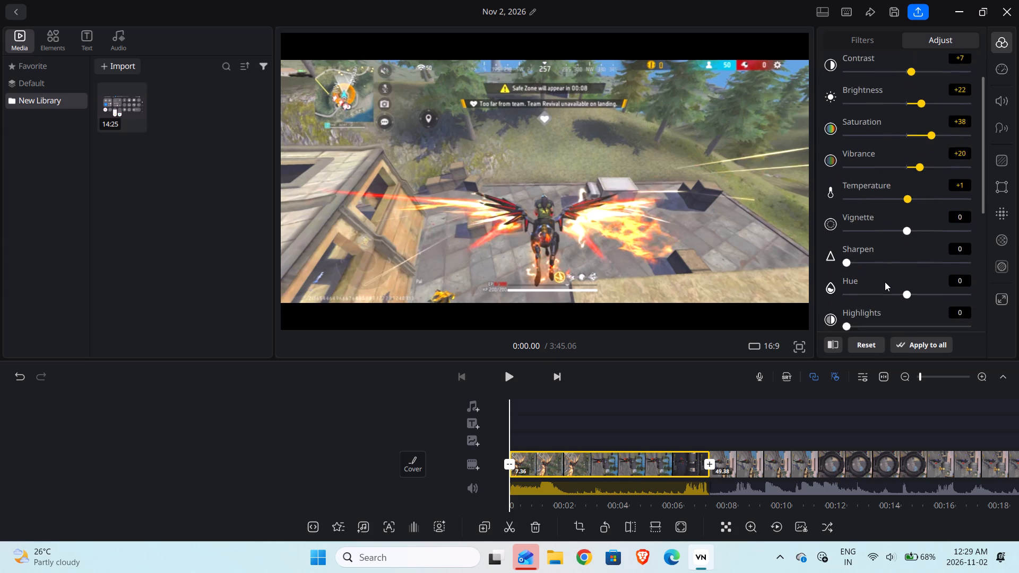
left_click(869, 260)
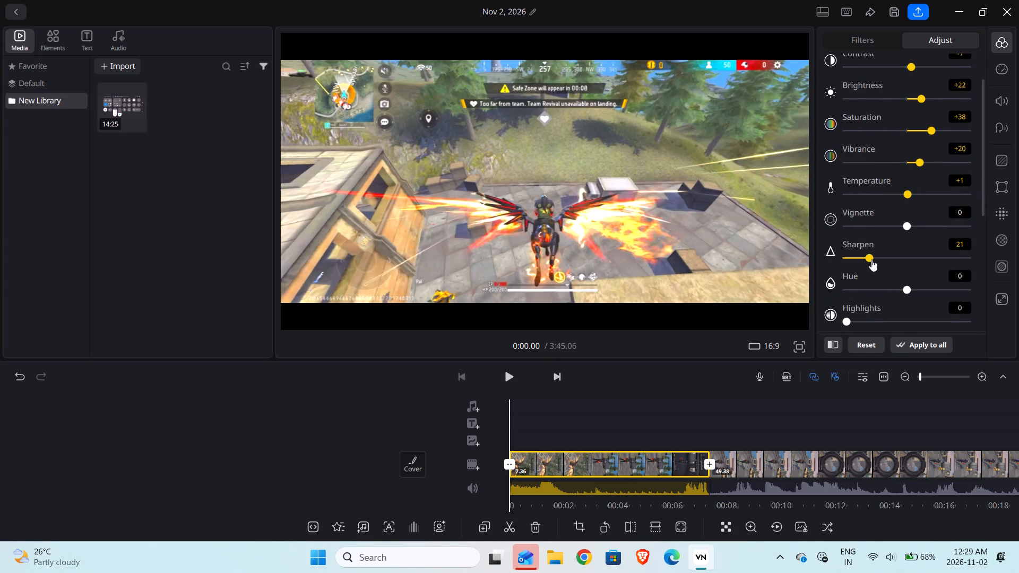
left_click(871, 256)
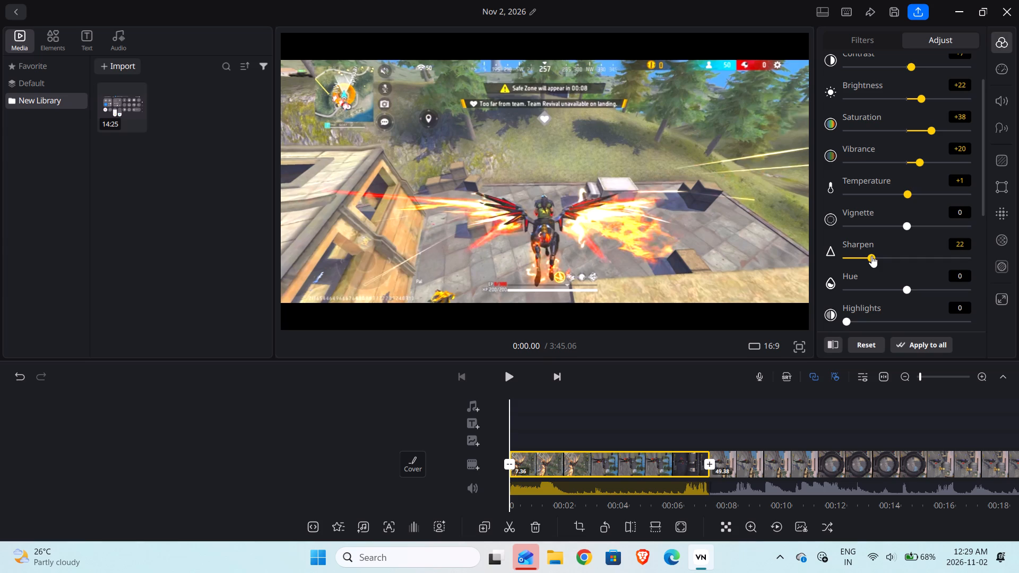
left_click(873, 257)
Preview the colour adjustments across the first clip join, then apply the opening clip's adjustments to all clips.
left_click(513, 377)
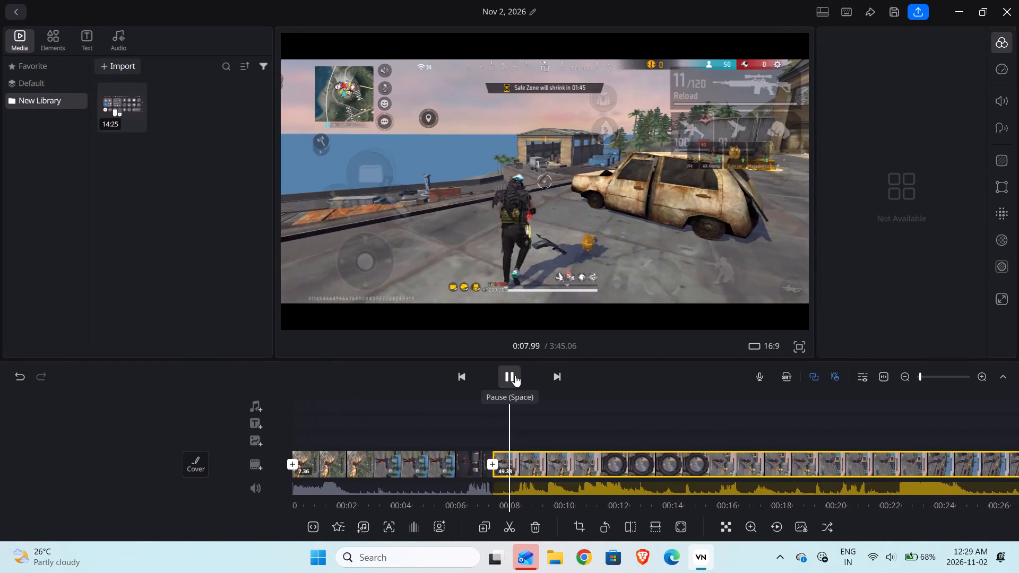
left_click(513, 374)
left_click_drag(511, 431, 602, 449)
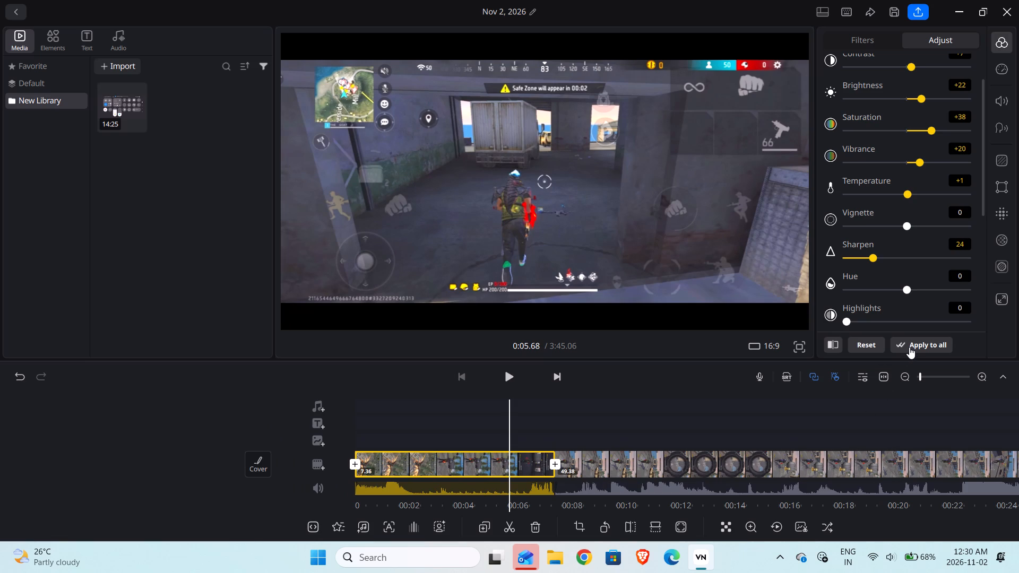
left_click(909, 347)
Play into the second clip, reduce its sharpening to 15 and apply its adjustments to all clips.
left_click(511, 375)
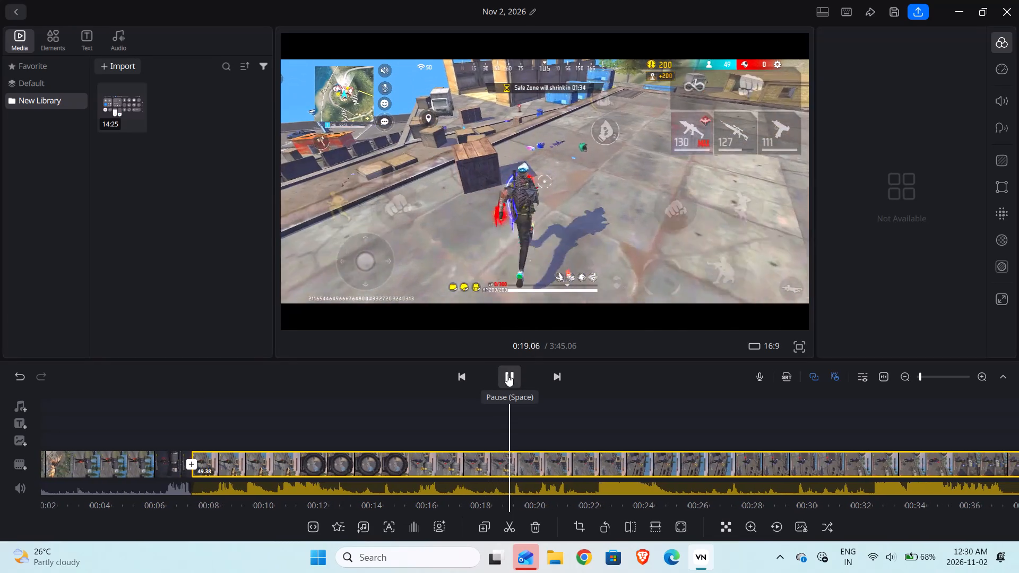
left_click(507, 375)
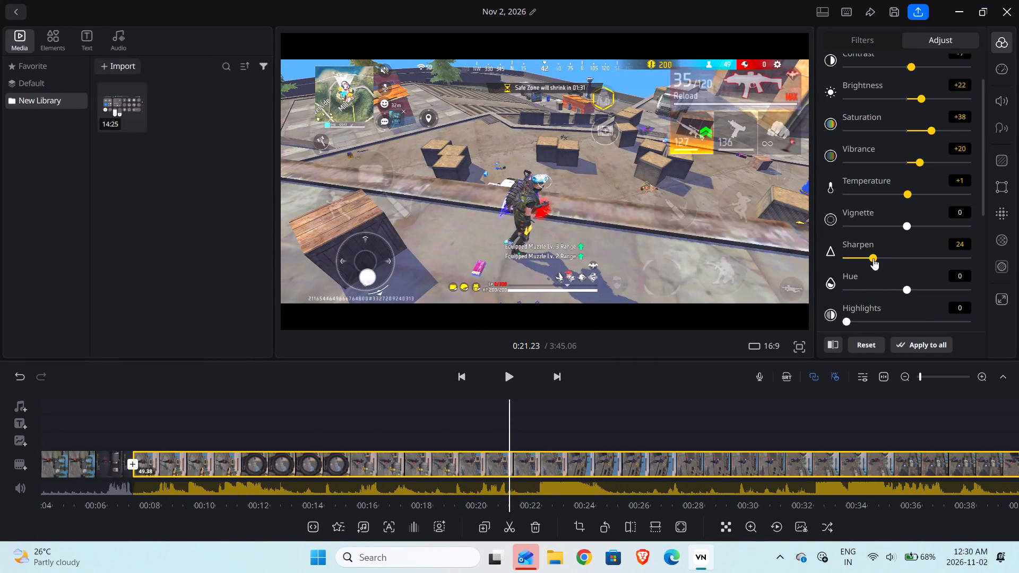
left_click(871, 258)
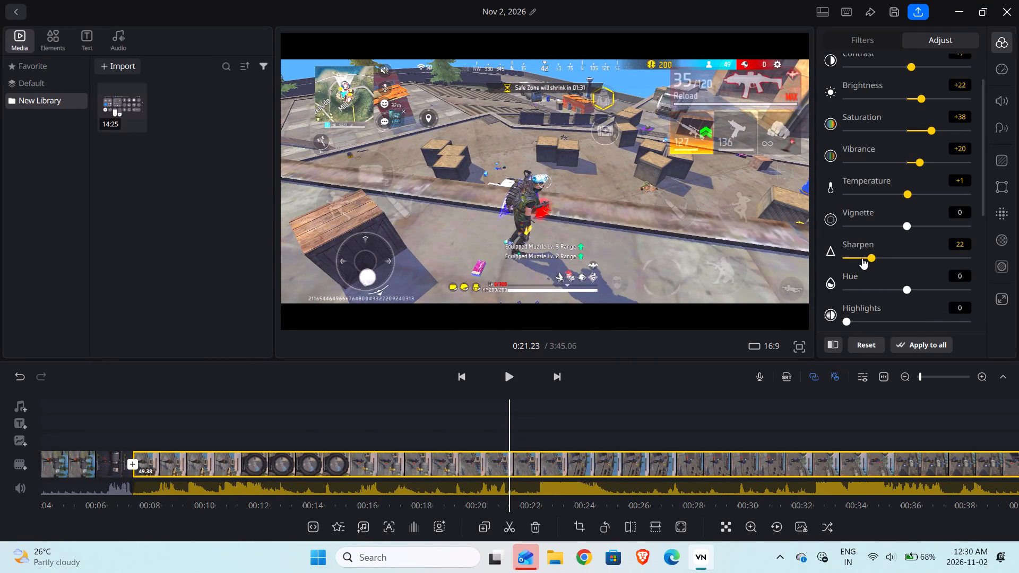
left_click(862, 258)
left_click_drag(512, 413, 788, 405)
left_click_drag(413, 396, 613, 411)
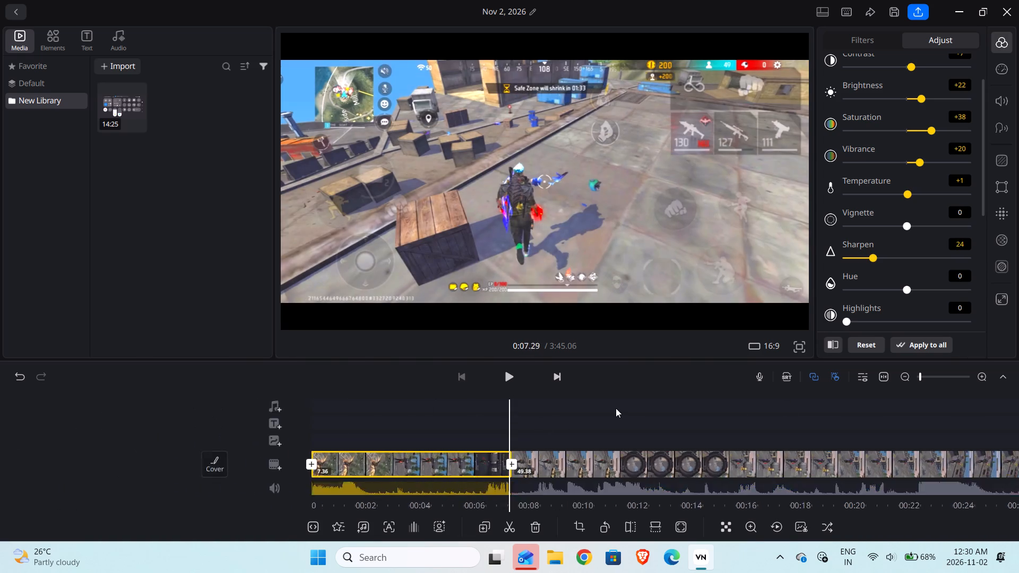
left_click_drag(616, 408, 457, 412)
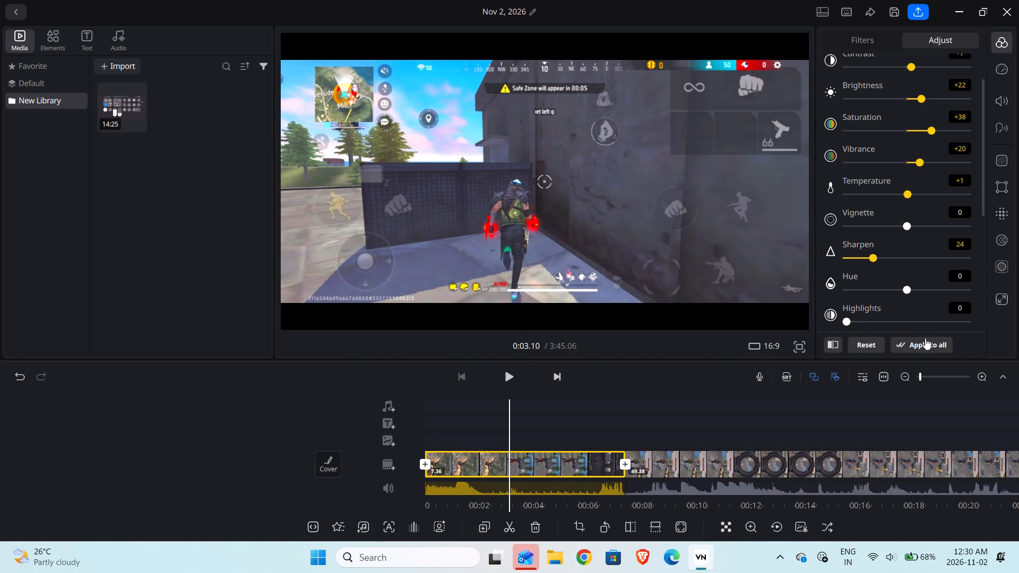
left_click_drag(812, 415, 669, 438)
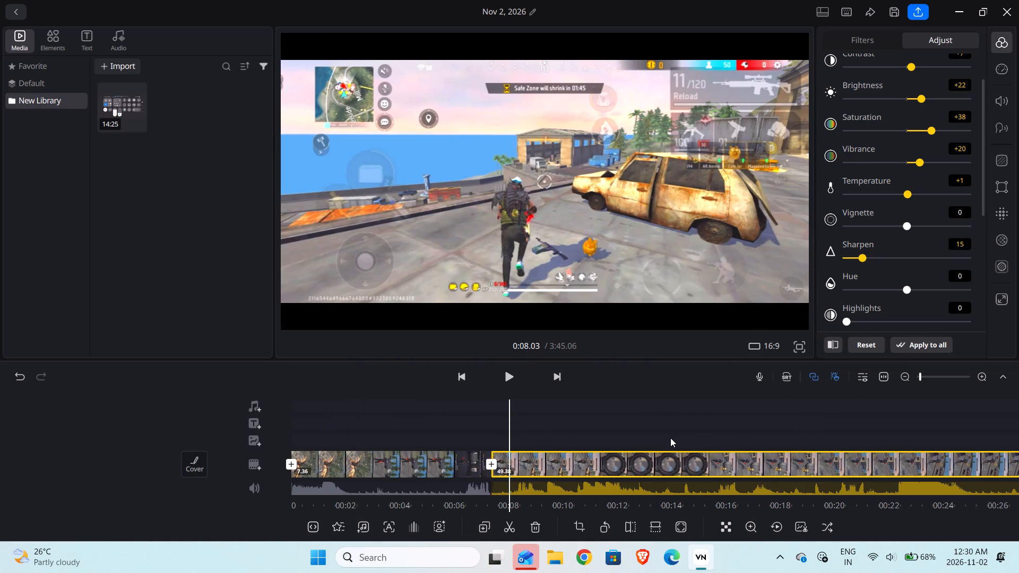
left_click(922, 343)
Play the opening clip across the join into the second clip to check the applied colour adjustments.
left_click_drag(558, 422, 829, 422)
left_click(507, 383)
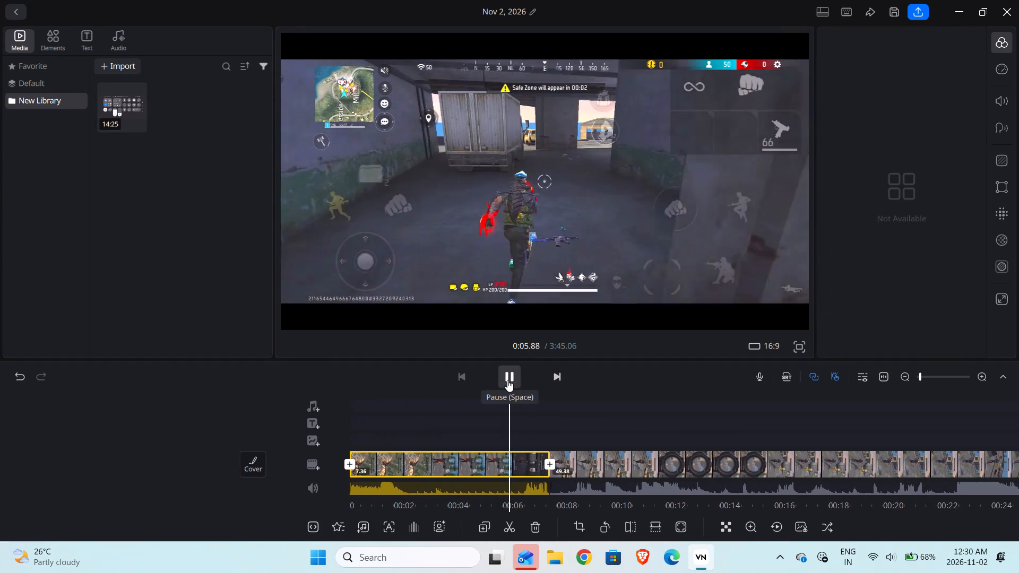
left_click(507, 380)
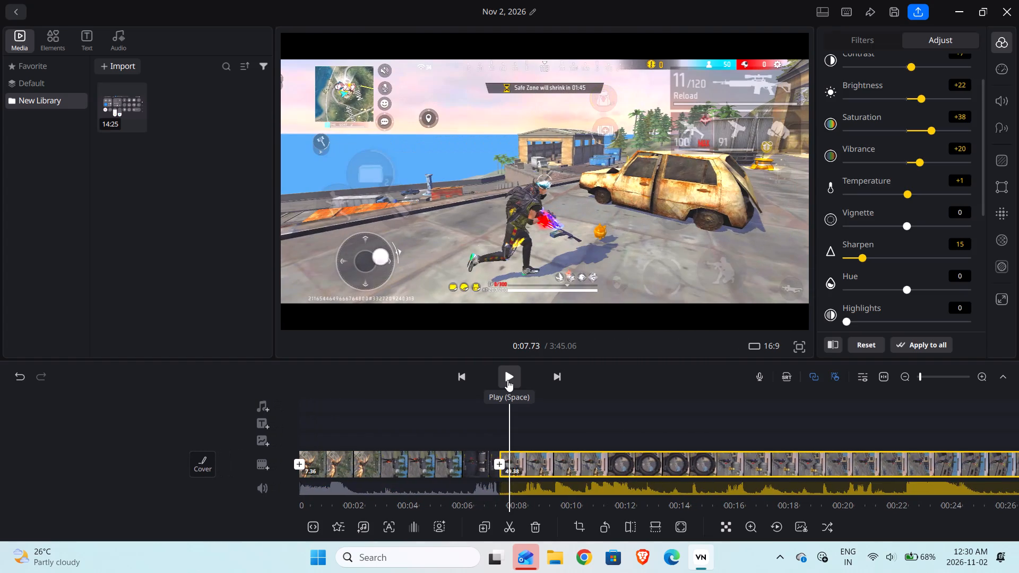
left_click_drag(511, 416, 573, 433)
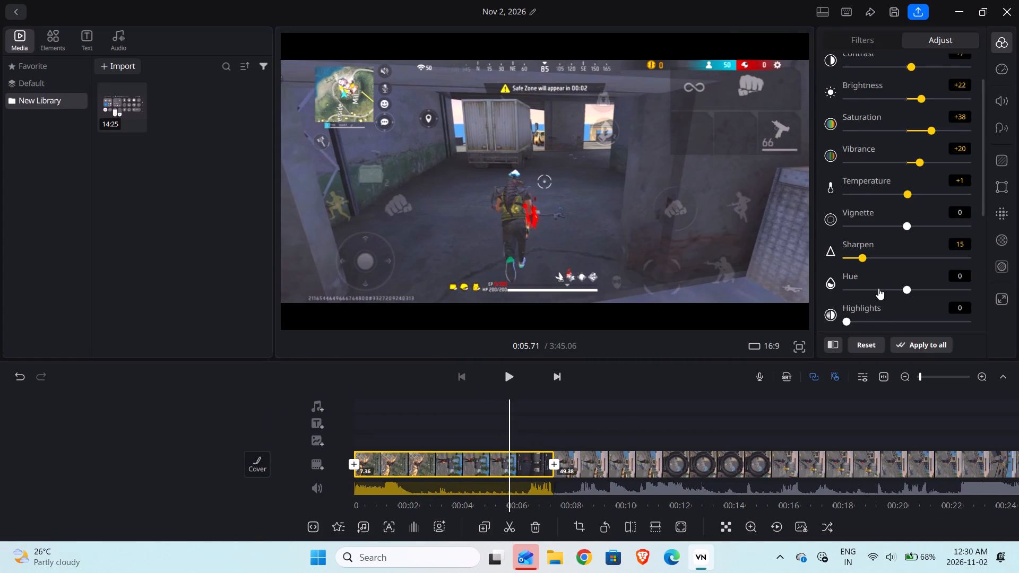
Adjust the opening clip's orange colour range to hue +3, saturation +14 and lightness +6.
scroll(878, 288, "down", 1)
scroll(878, 288, "up", 1)
scroll(878, 288, "down", 3)
scroll(874, 290, "up", 1)
scroll(874, 290, "down", 4)
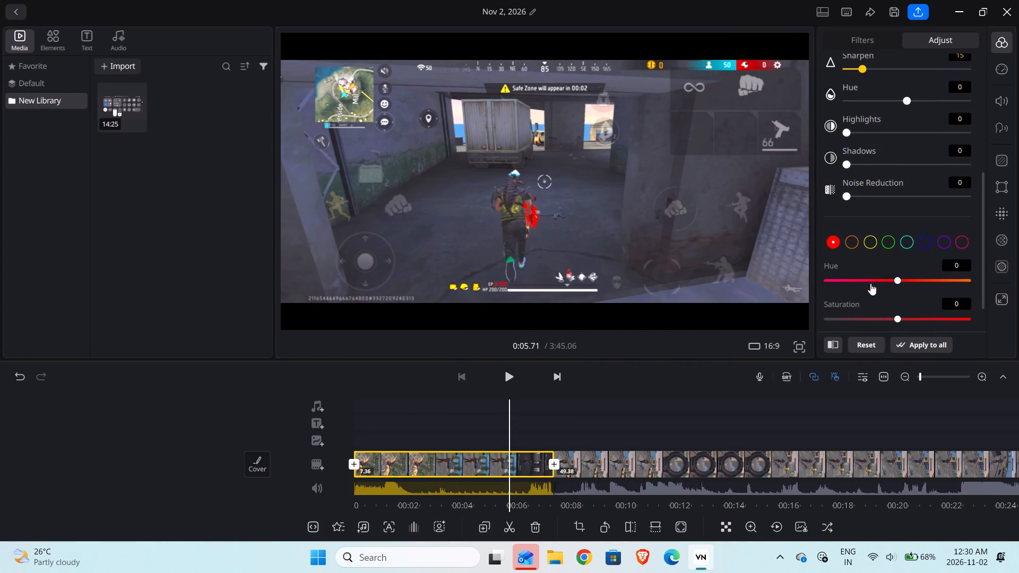
left_click(851, 248)
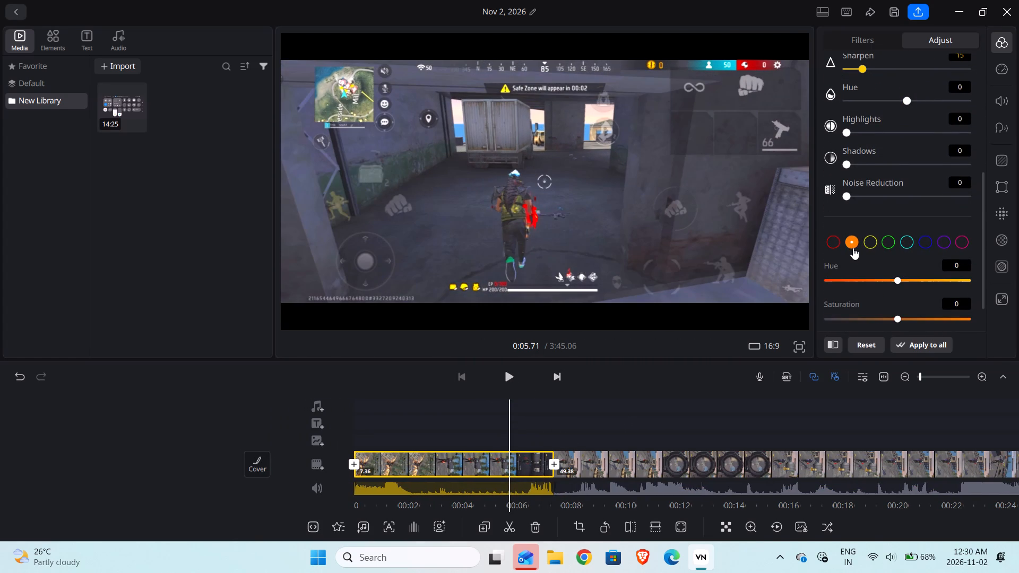
left_click_drag(897, 319, 891, 317)
left_click_drag(891, 317, 914, 318)
left_click(908, 319)
left_click(900, 282)
scroll(900, 282, "down", 1)
scroll(900, 282, "up", 2)
scroll(900, 282, "down", 1)
scroll(900, 282, "up", 2)
scroll(900, 282, "down", 3)
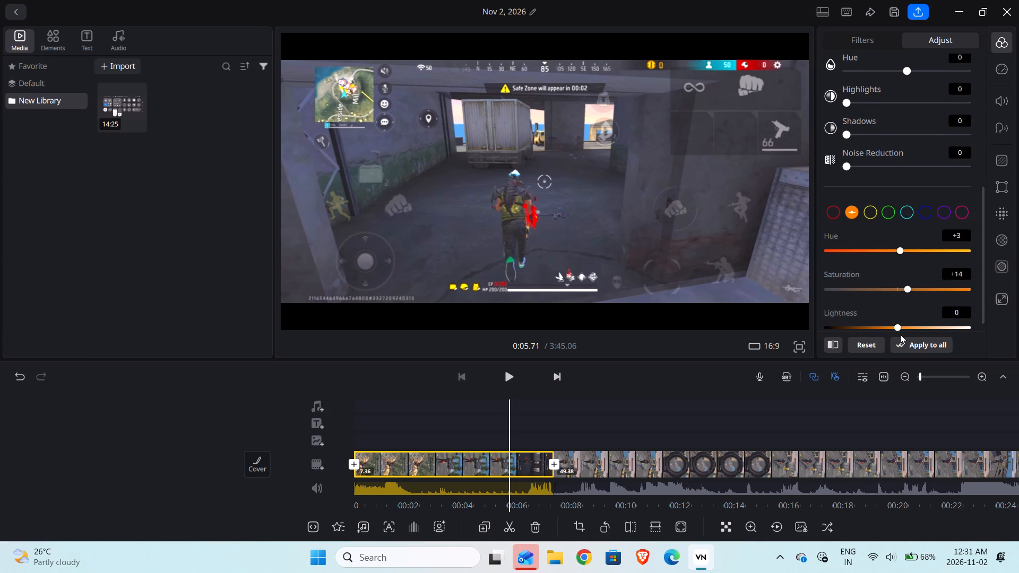
left_click(902, 326)
Adjust the opening clip's yellow colour range to hue +15 and saturation +14.
left_click(870, 213)
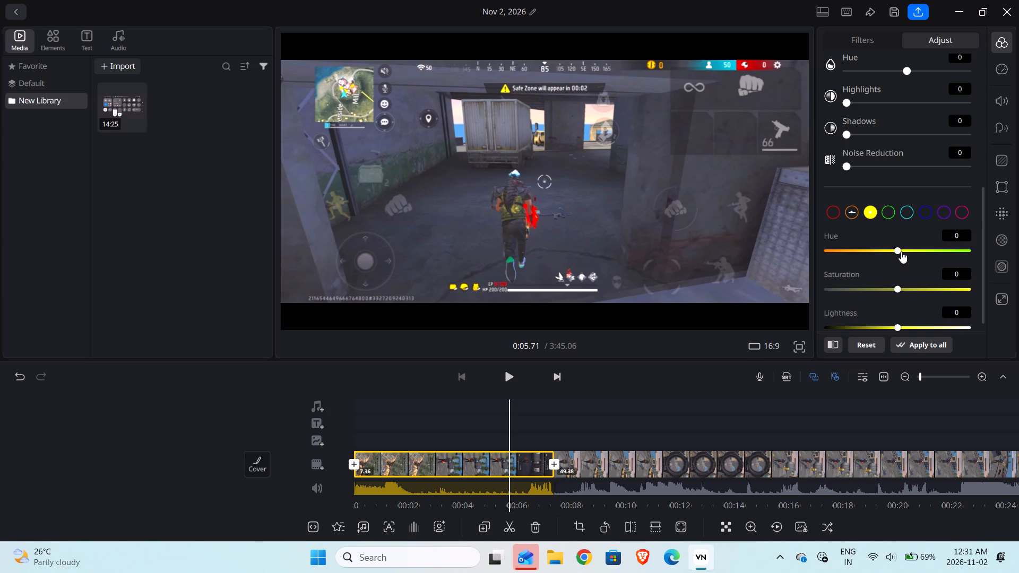
left_click(901, 251)
left_click(909, 251)
left_click(908, 287)
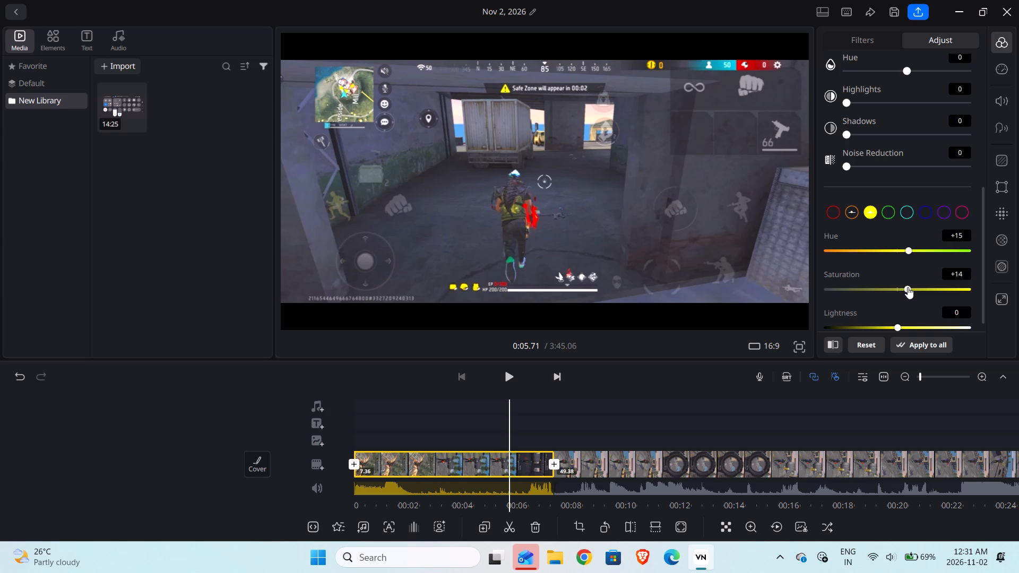
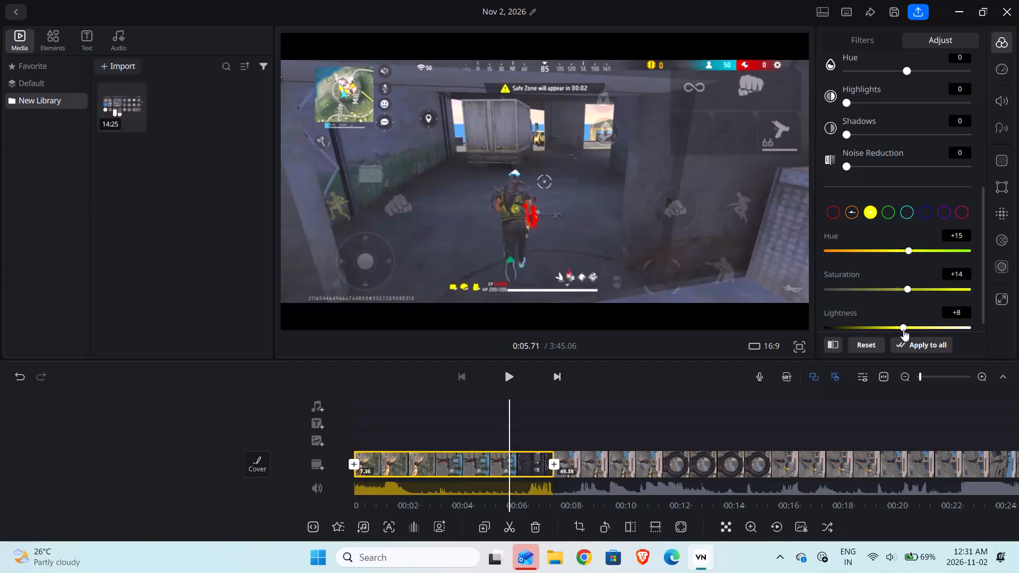
Fine-tune the opening clip's yellow colour range to hue +14.
left_click(909, 253)
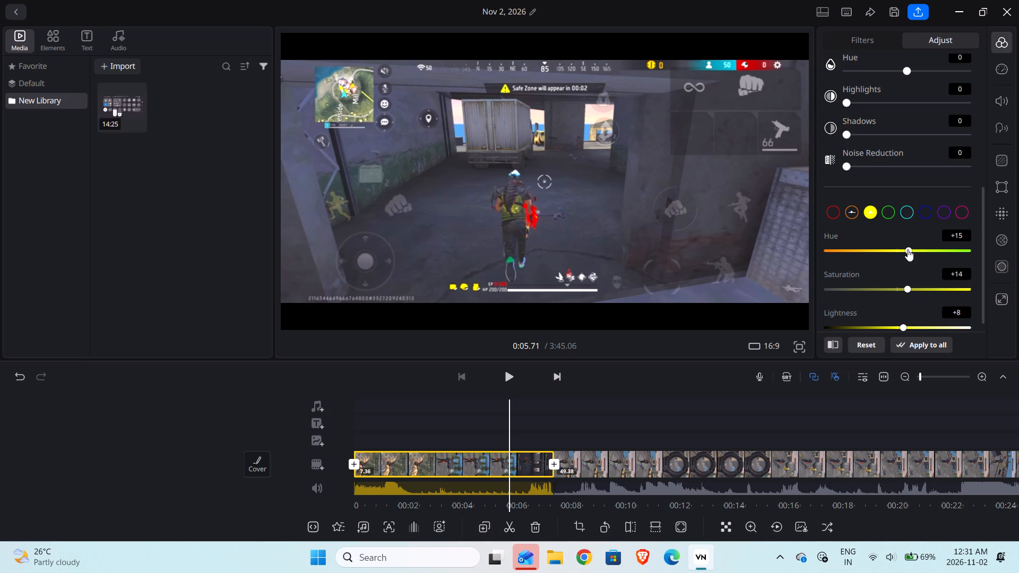
left_click(908, 249)
Adjust the opening clip's green colour range to hue +6, saturation +9 and lightness +6, and apply the adjustments to all clips.
left_click(887, 217)
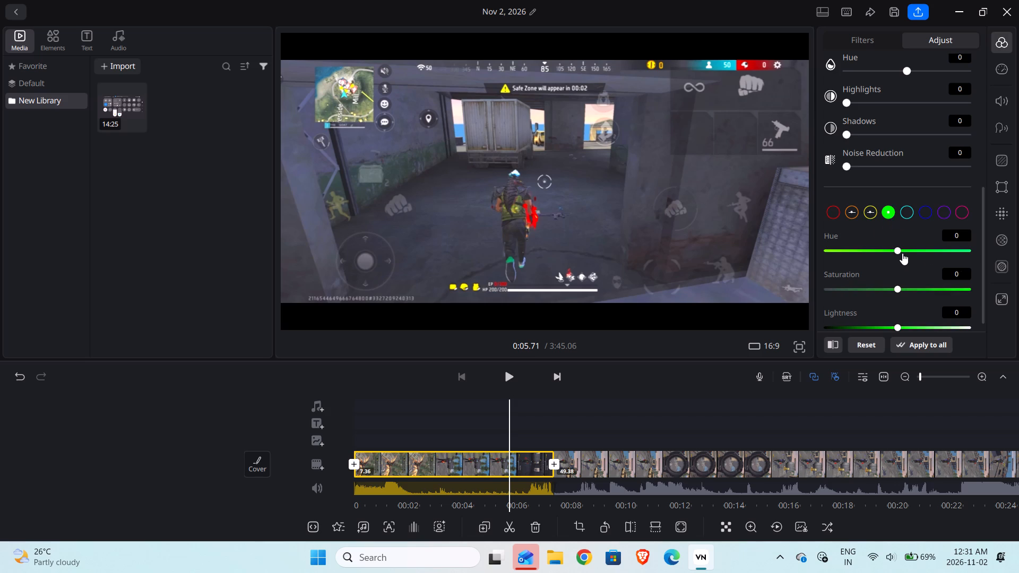
left_click(902, 253)
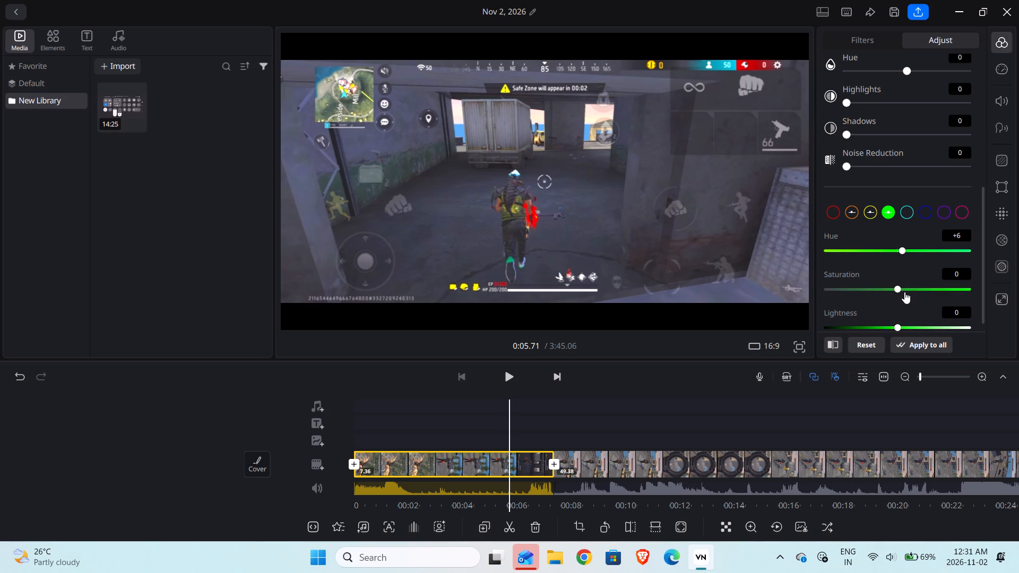
left_click(904, 292)
left_click(902, 324)
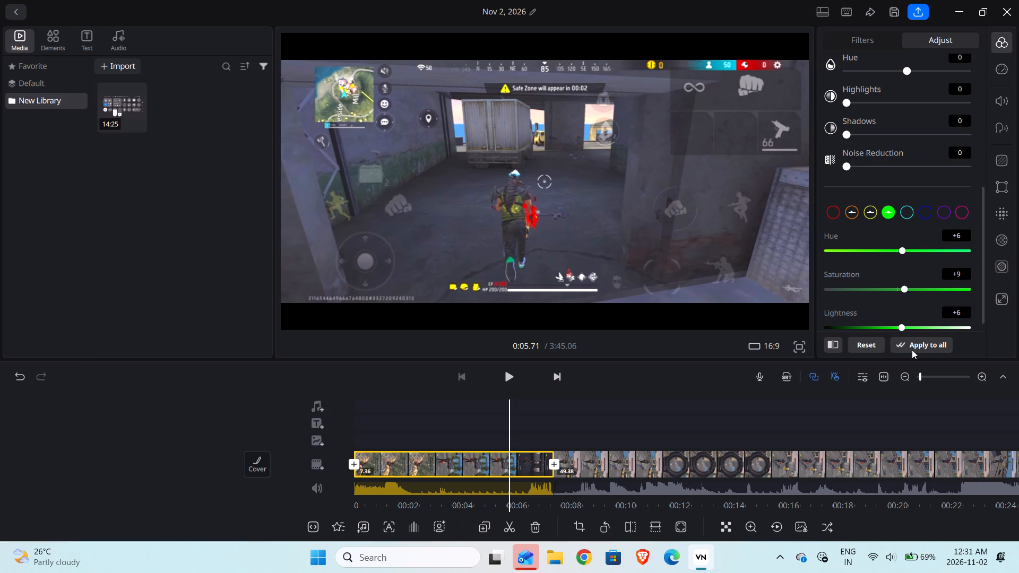
left_click(913, 348)
left_click(1009, 44)
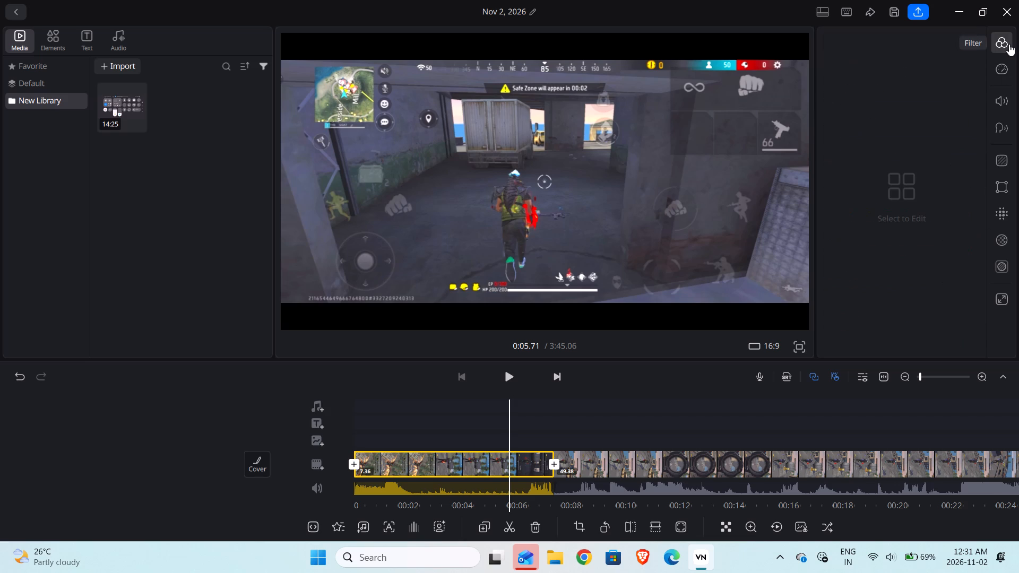
Play from the start across the join into the second clip and scrub back through the opening clip to check the colours.
left_click_drag(593, 433, 792, 431)
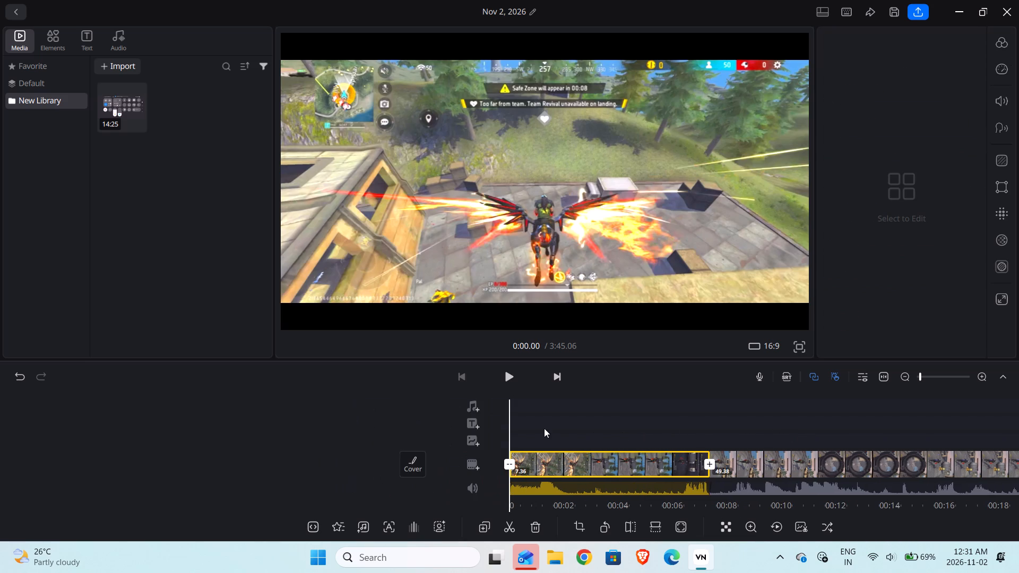
left_click(500, 369)
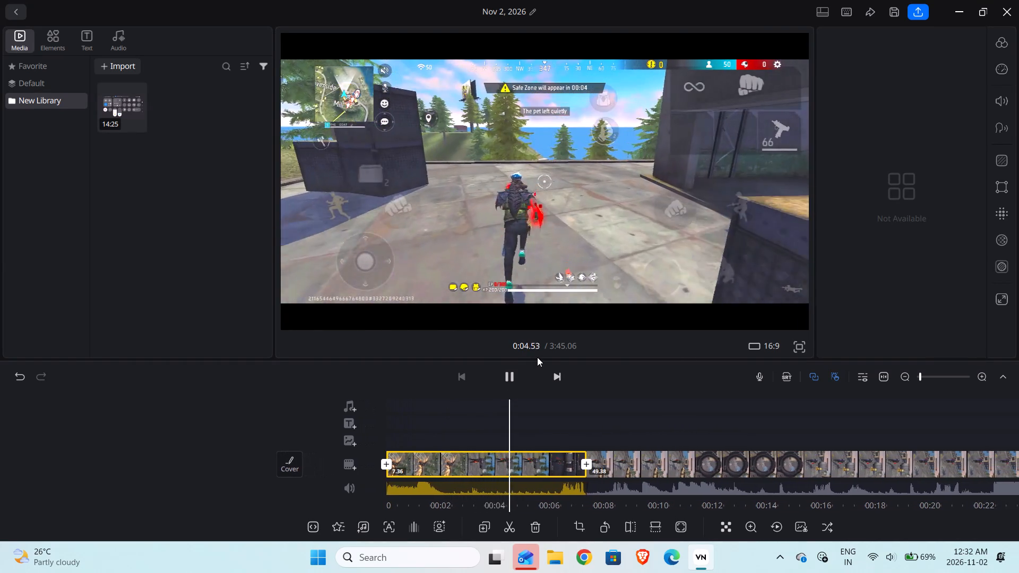
left_click_drag(527, 403, 539, 410)
left_click_drag(476, 413, 488, 417)
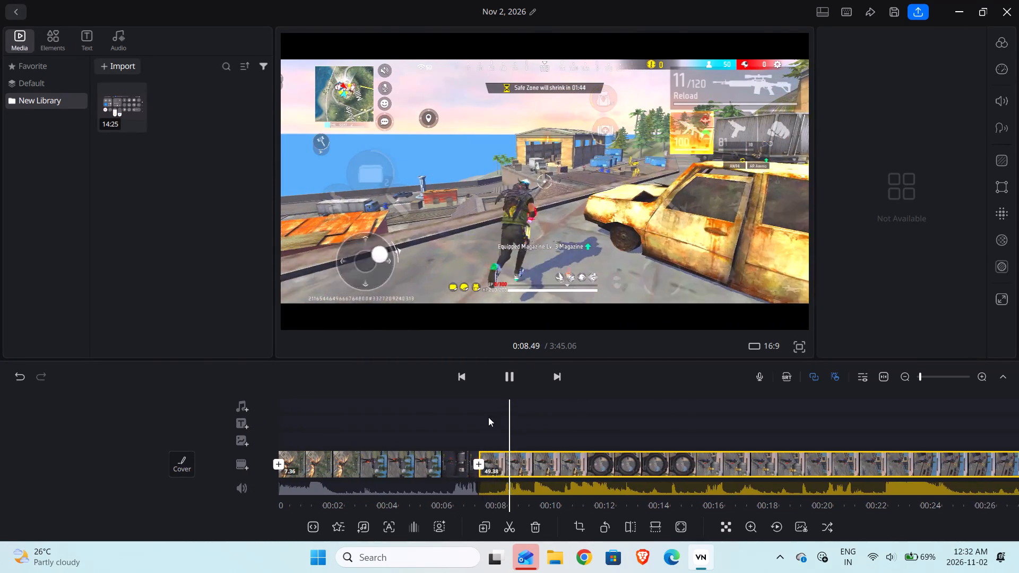
left_click_drag(488, 417, 554, 421)
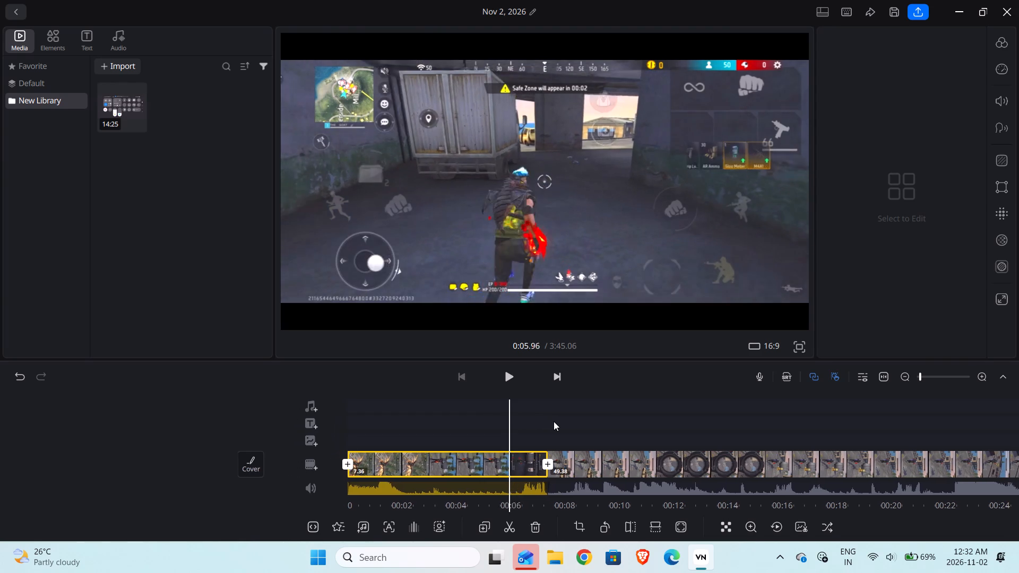
left_click_drag(554, 421, 649, 441)
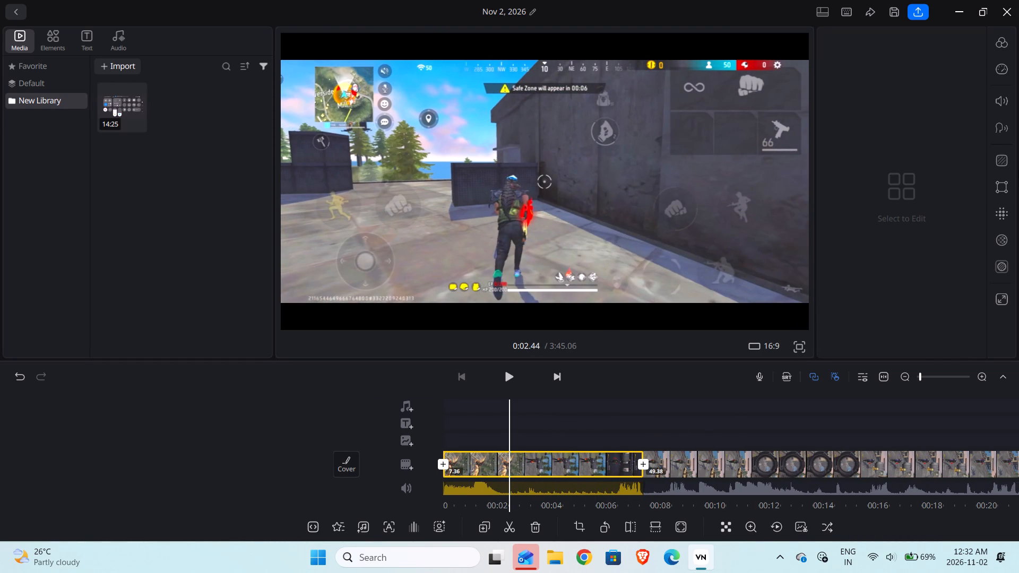
Raise the opening clip's green colour range to hue +20 and saturation +18.
left_click(1009, 38)
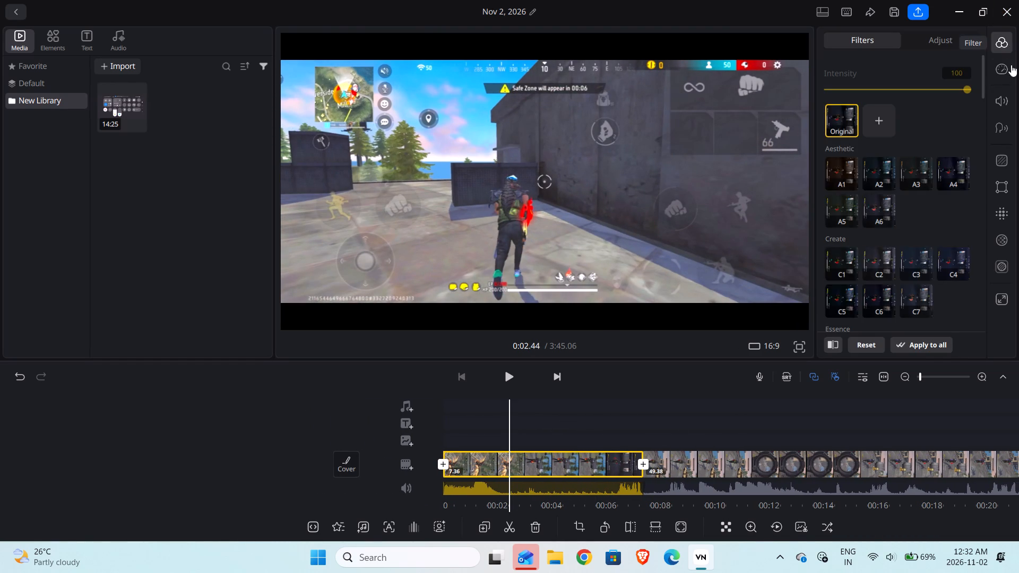
left_click(944, 46)
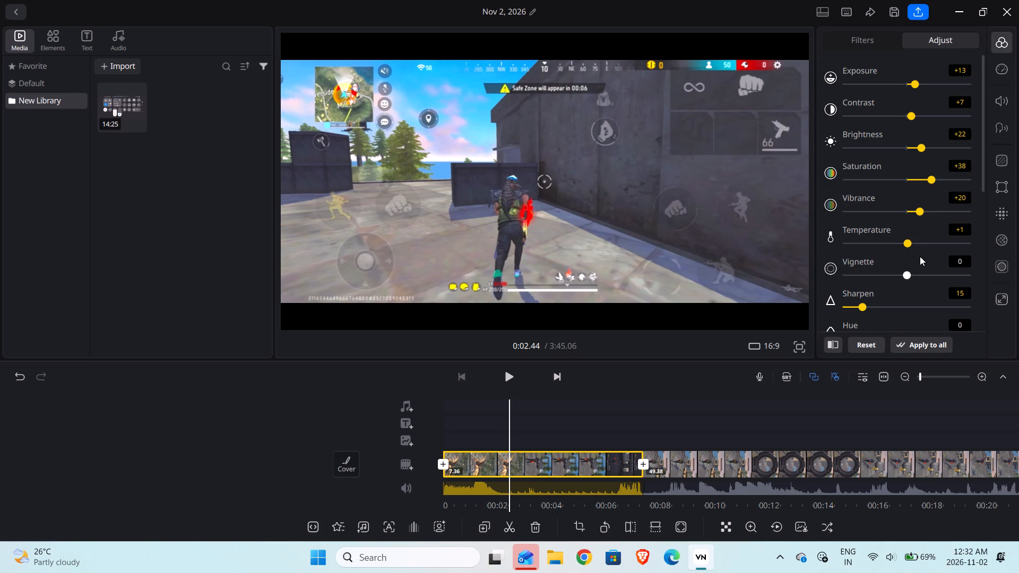
scroll(919, 260, "down", 7)
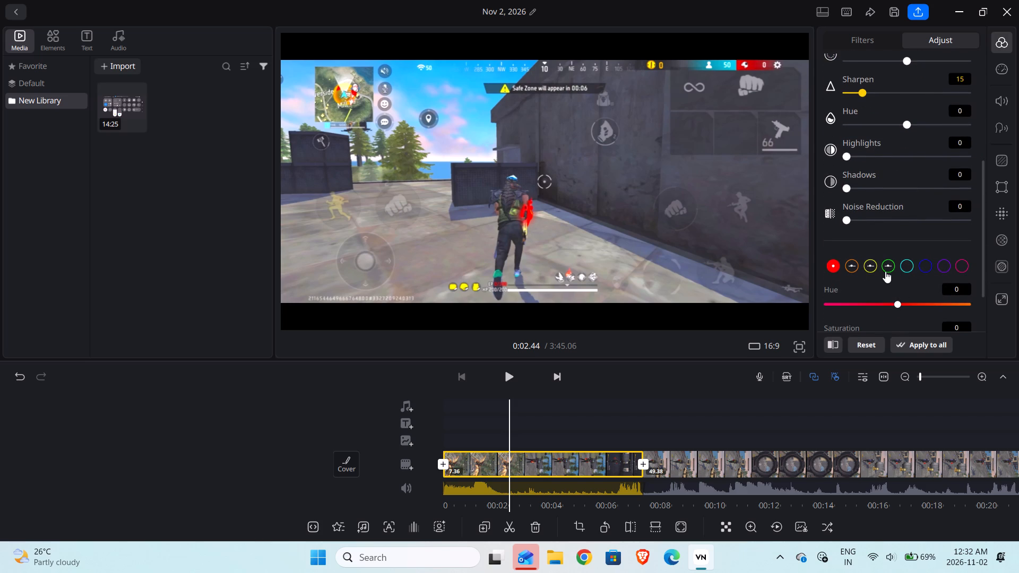
scroll(883, 271, "down", 2)
left_click(885, 202)
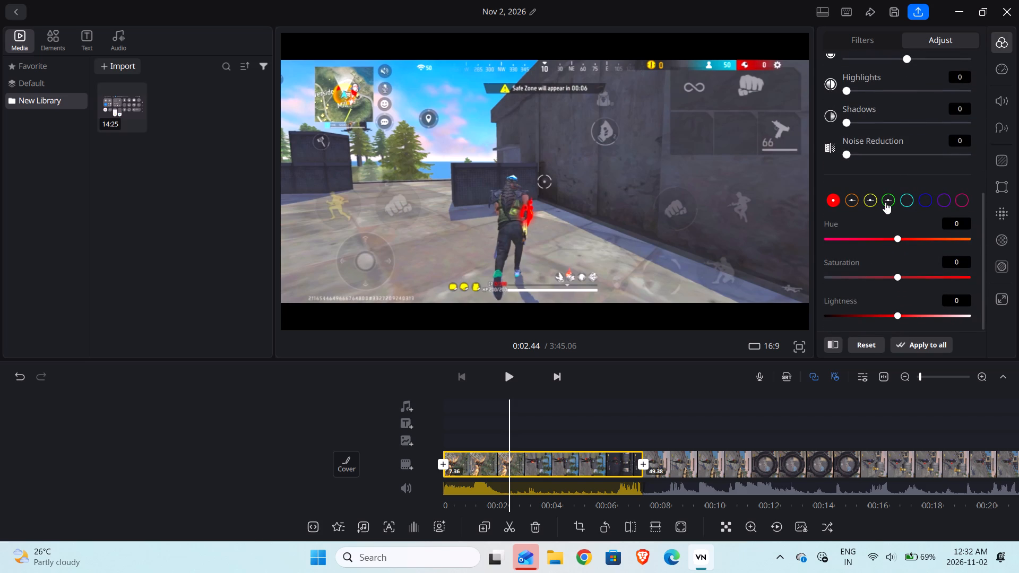
scroll(884, 270, "down", 1)
scroll(884, 270, "up", 3)
scroll(884, 270, "down", 1)
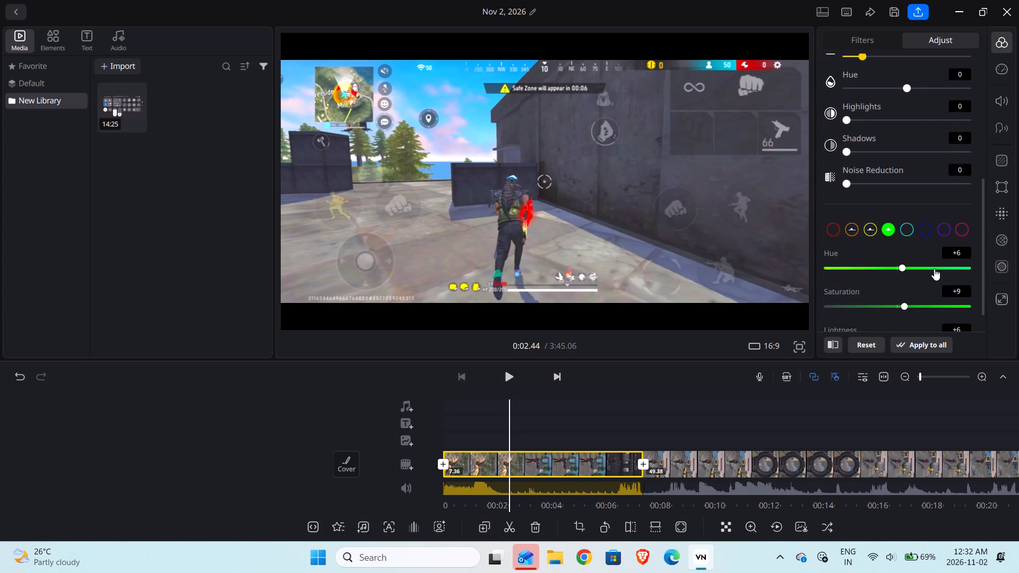
left_click(905, 272)
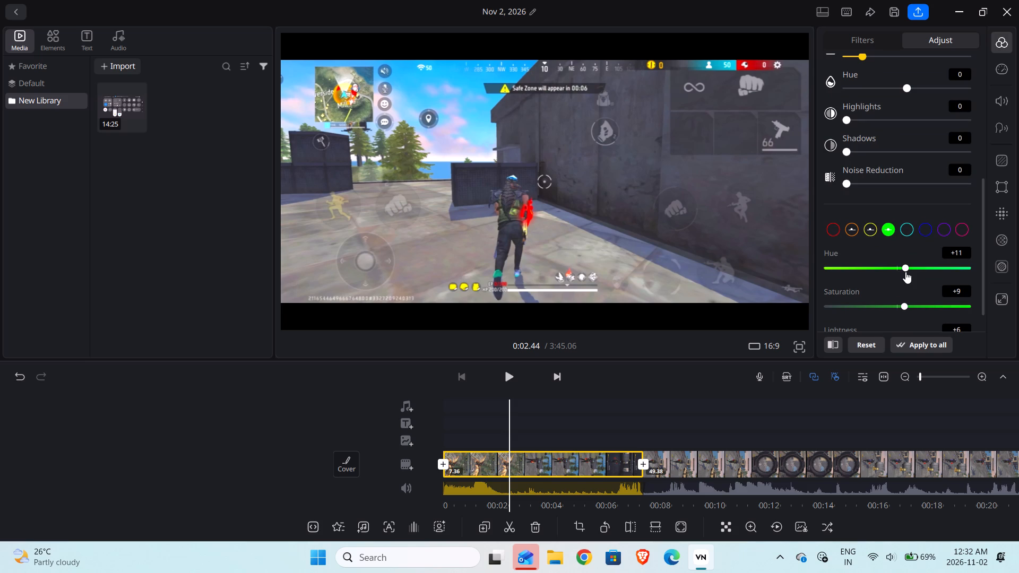
left_click(912, 265)
scroll(912, 265, "up", 2)
scroll(912, 265, "down", 3)
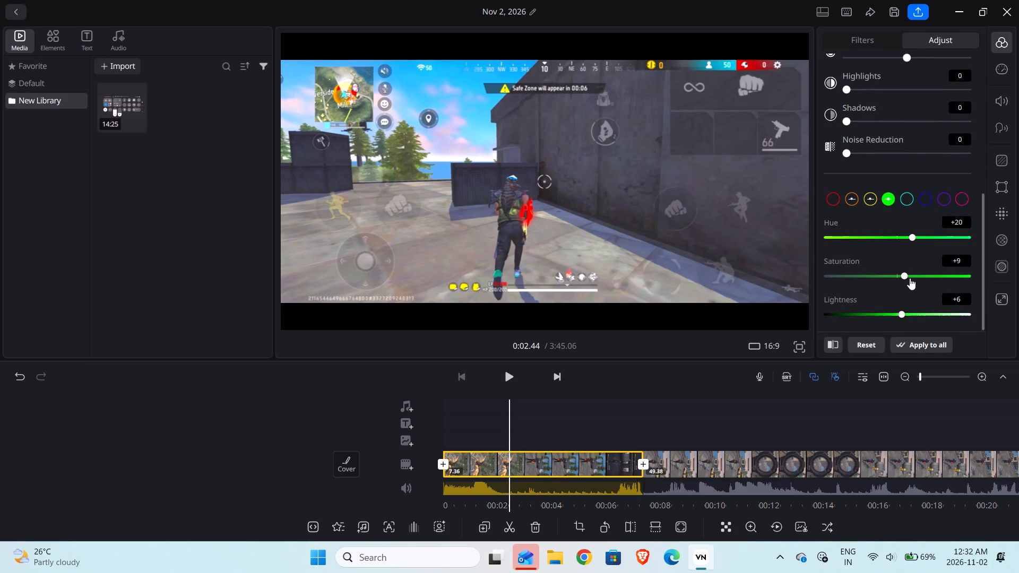
left_click(911, 279)
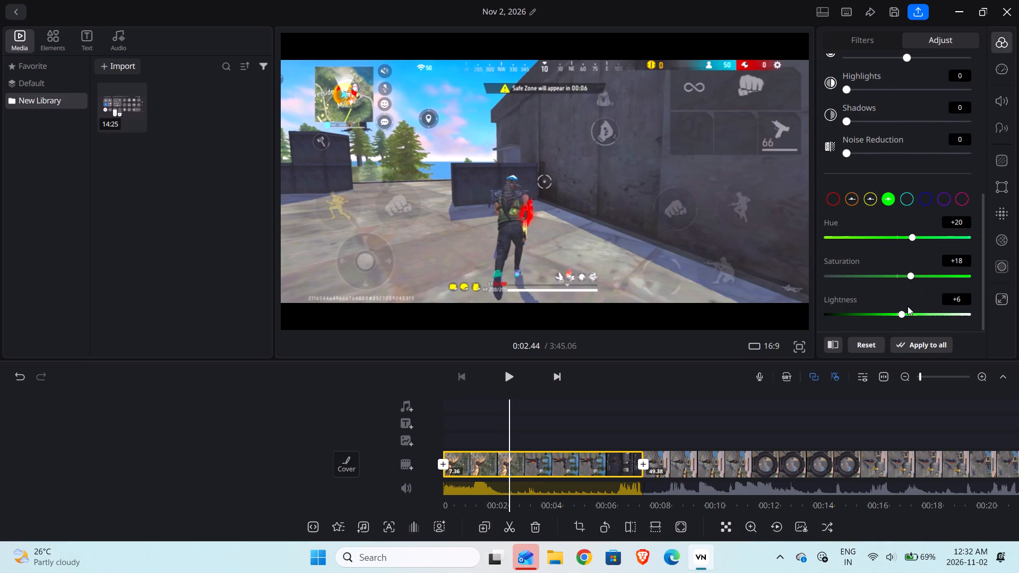
scroll(908, 306, "up", 1)
scroll(900, 308, "down", 2)
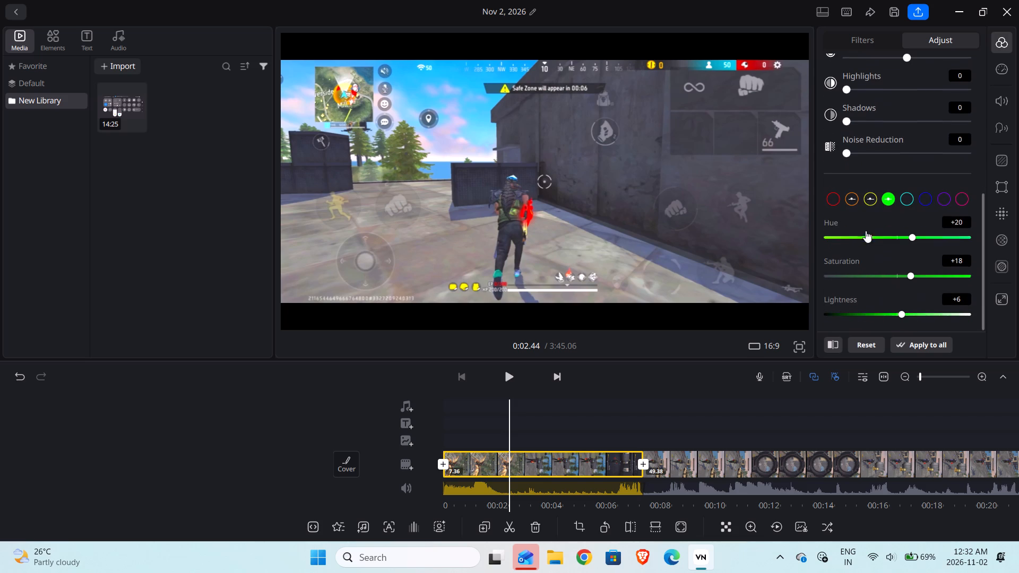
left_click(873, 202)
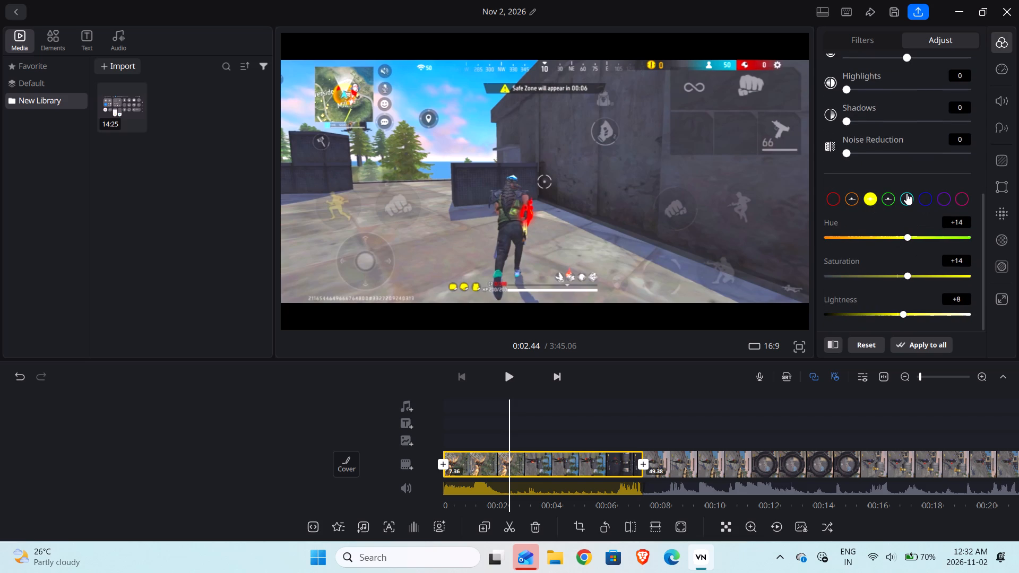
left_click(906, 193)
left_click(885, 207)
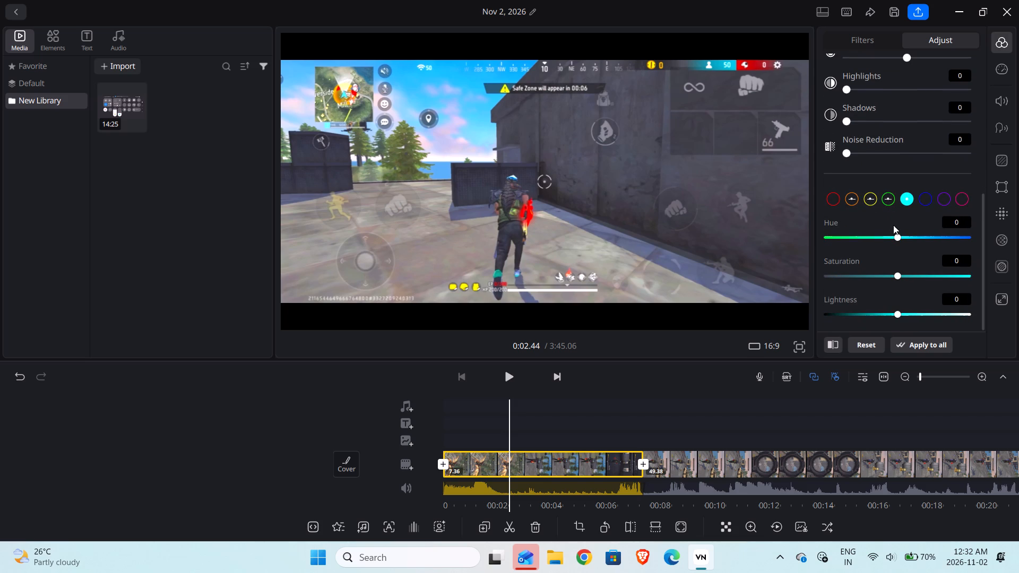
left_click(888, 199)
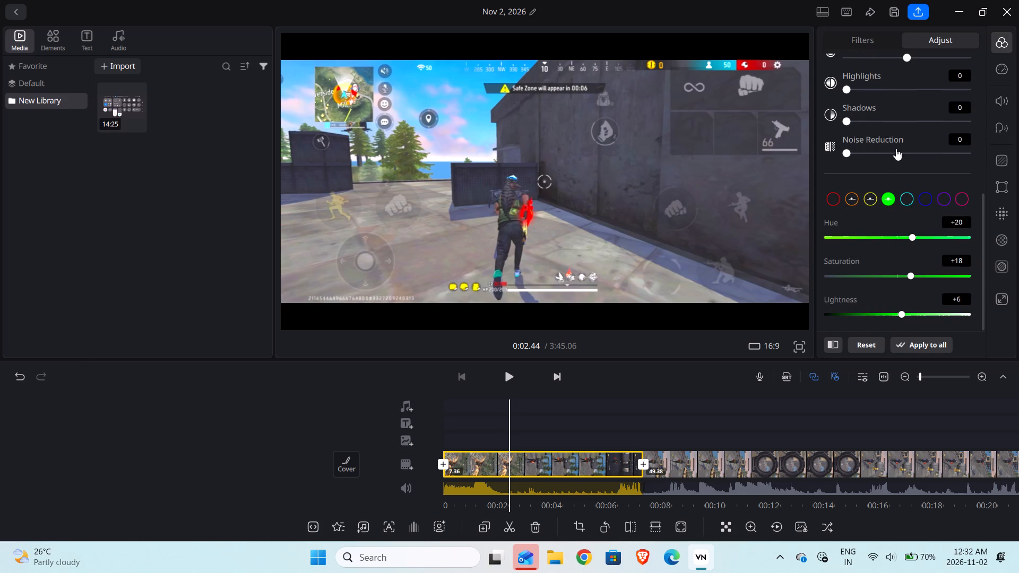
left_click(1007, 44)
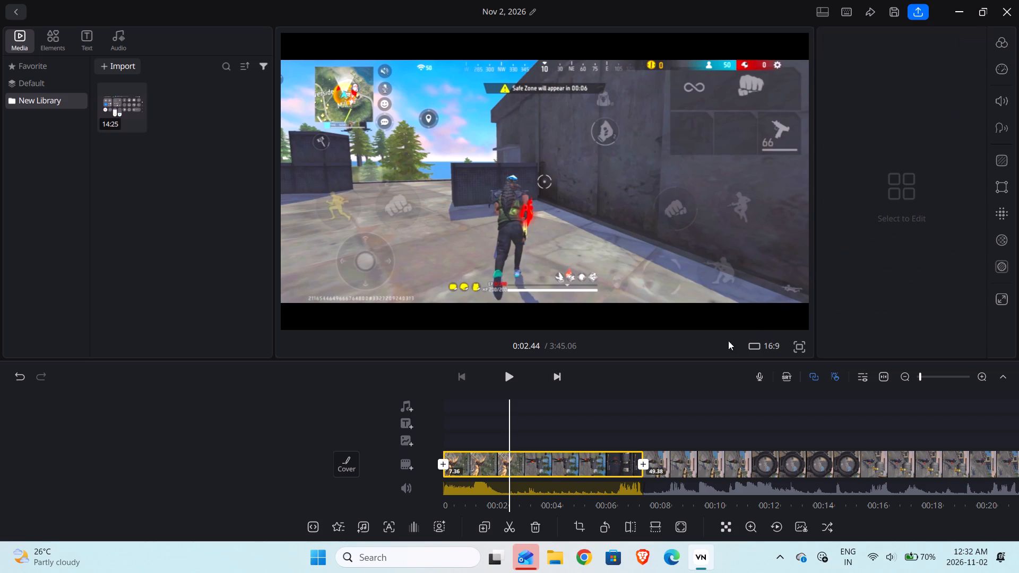
Apply the opening clip's updated colour adjustments to all clips.
left_click(1006, 48)
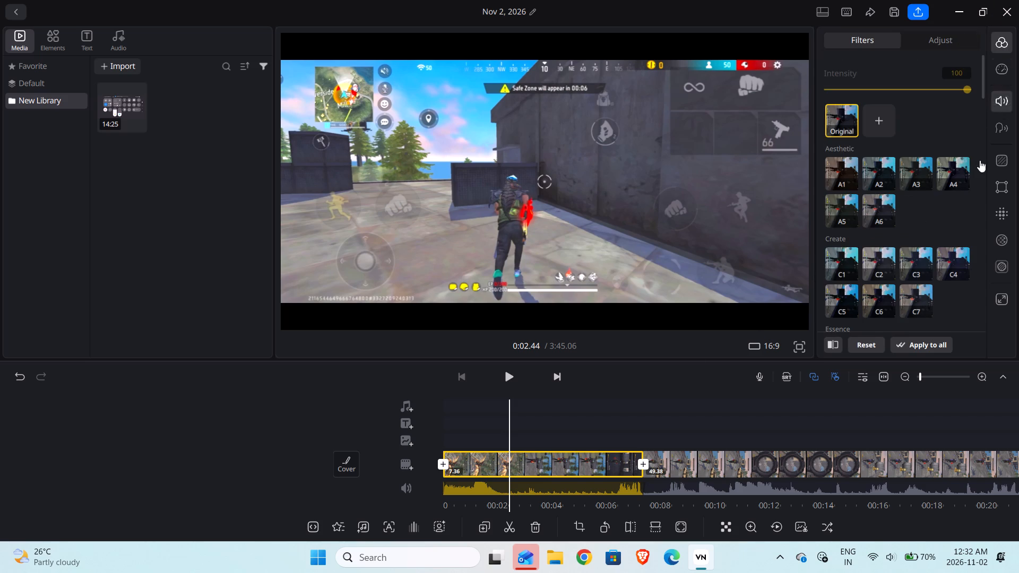
left_click(942, 39)
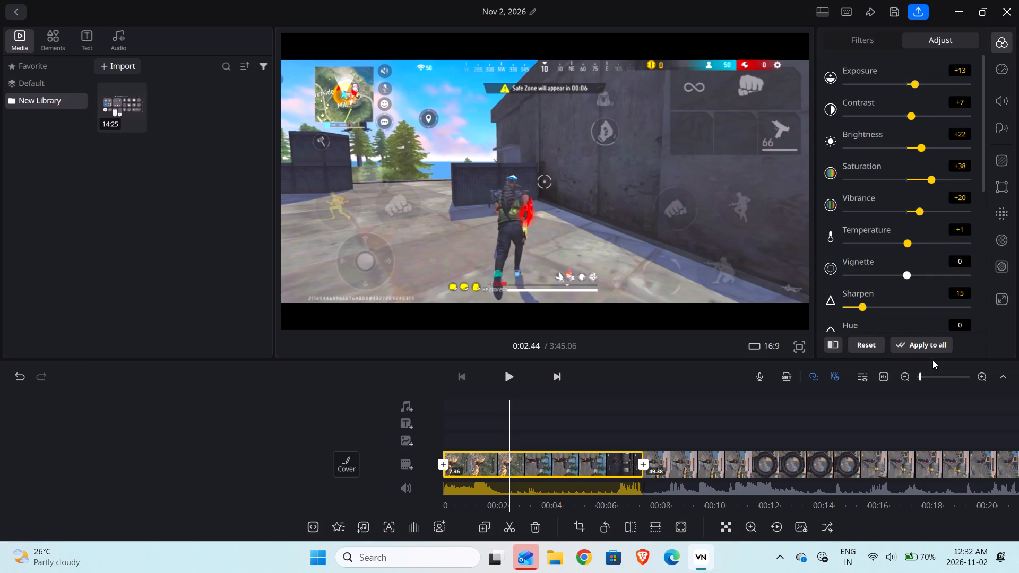
left_click(924, 338)
left_click(1007, 49)
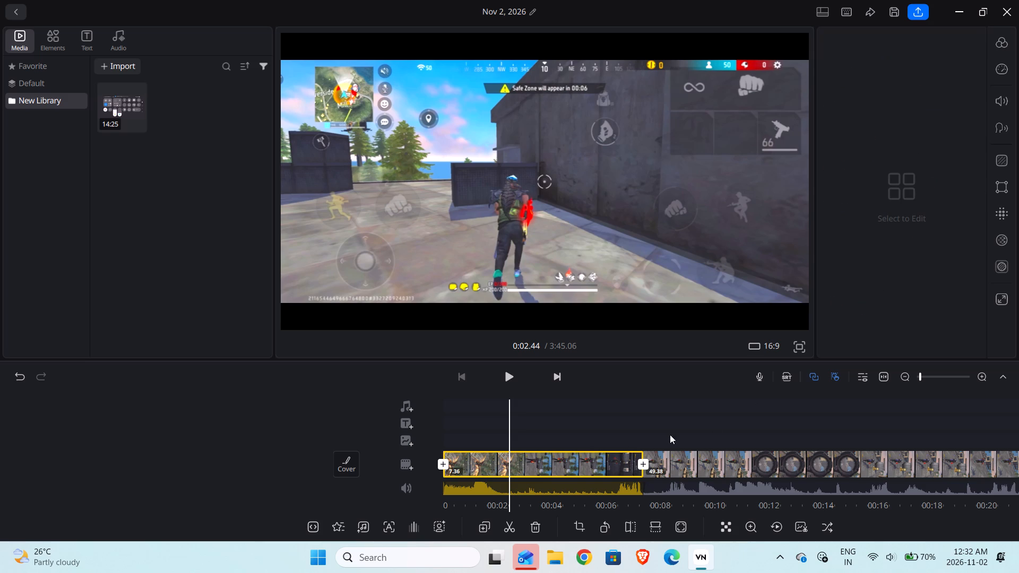
Play the video from the start to check the updated green adjustments.
left_click_drag(552, 434, 691, 445)
left_click(516, 381)
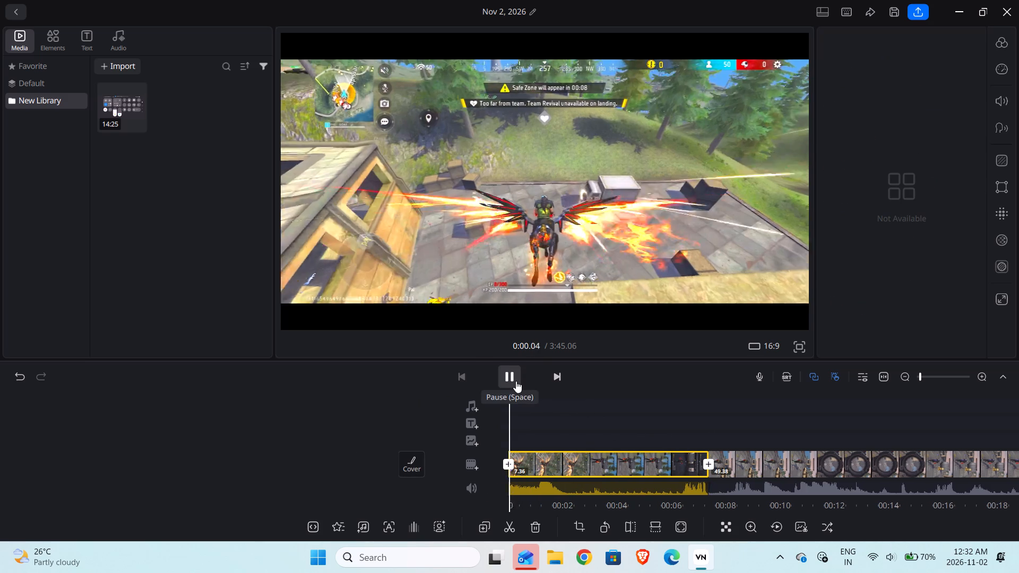
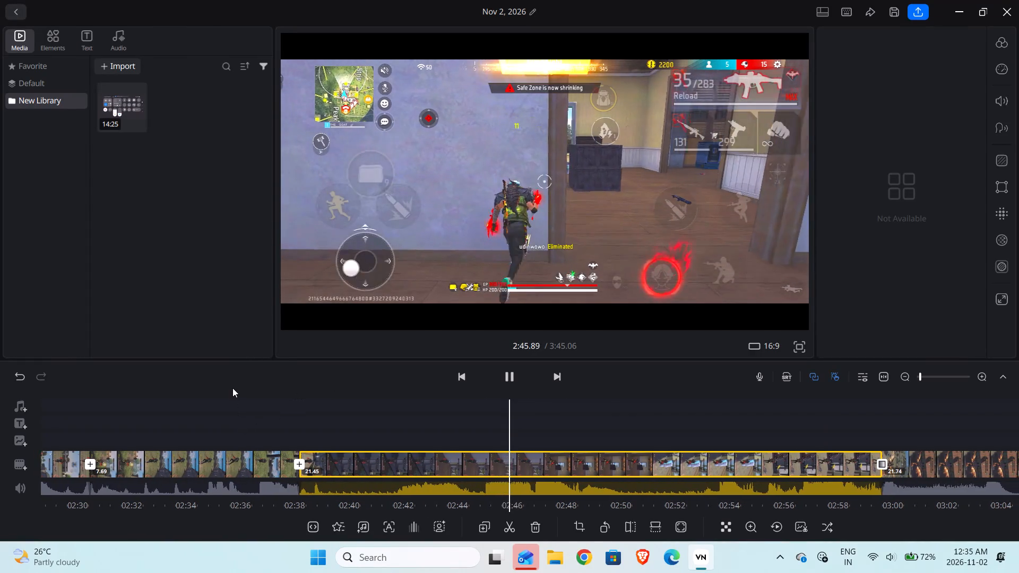
Stop playback and configure the video export with manual quality at 4K resolution and 60 FPS.
left_click(513, 380)
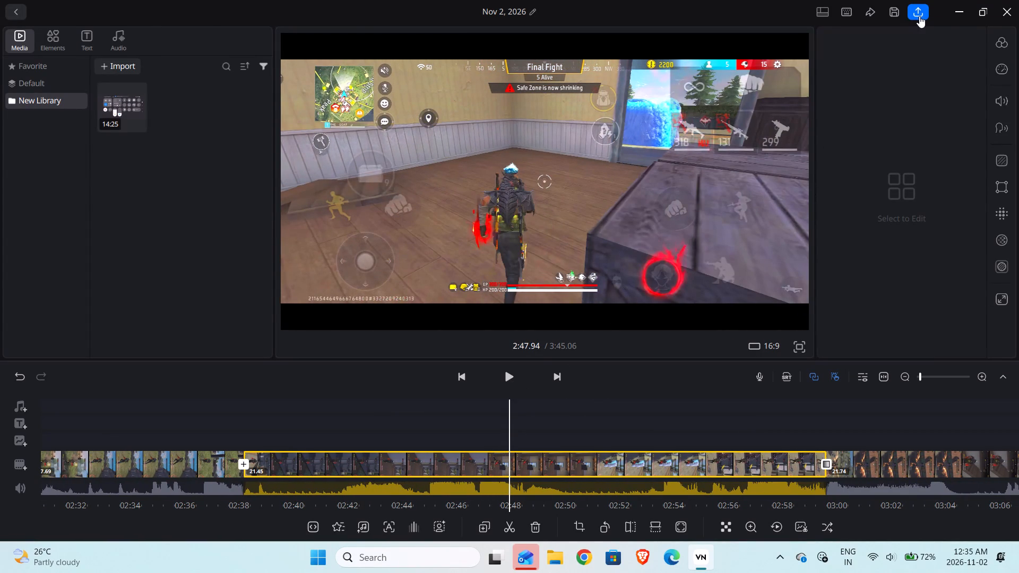
left_click(919, 16)
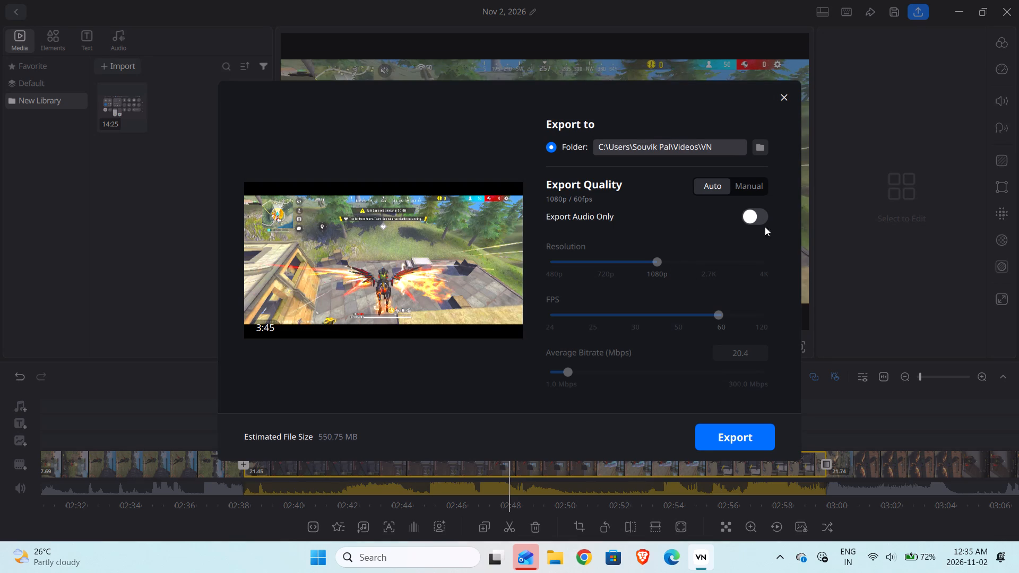
left_click(755, 210)
left_click(755, 211)
left_click(751, 190)
left_click(763, 257)
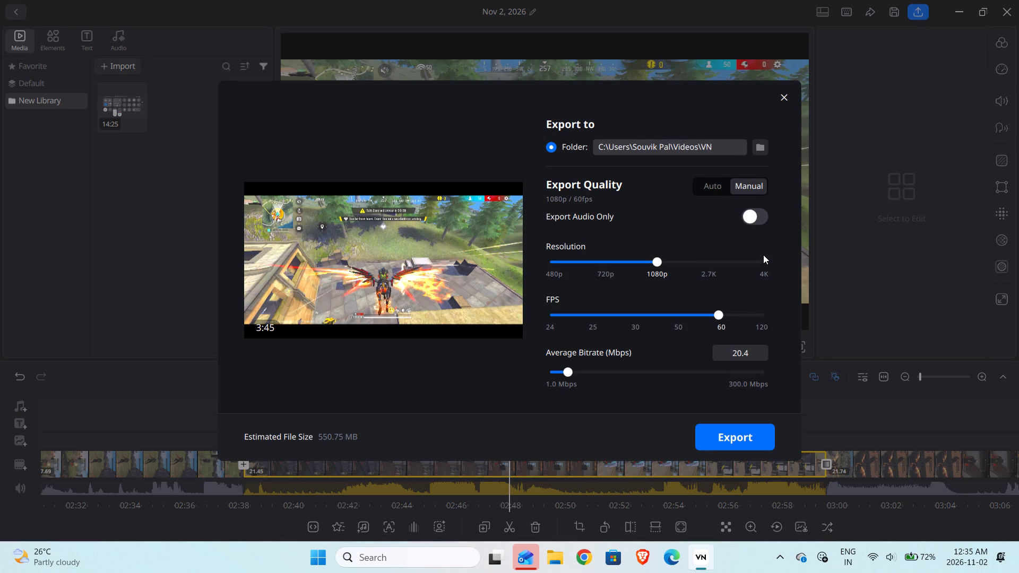
left_click(753, 262)
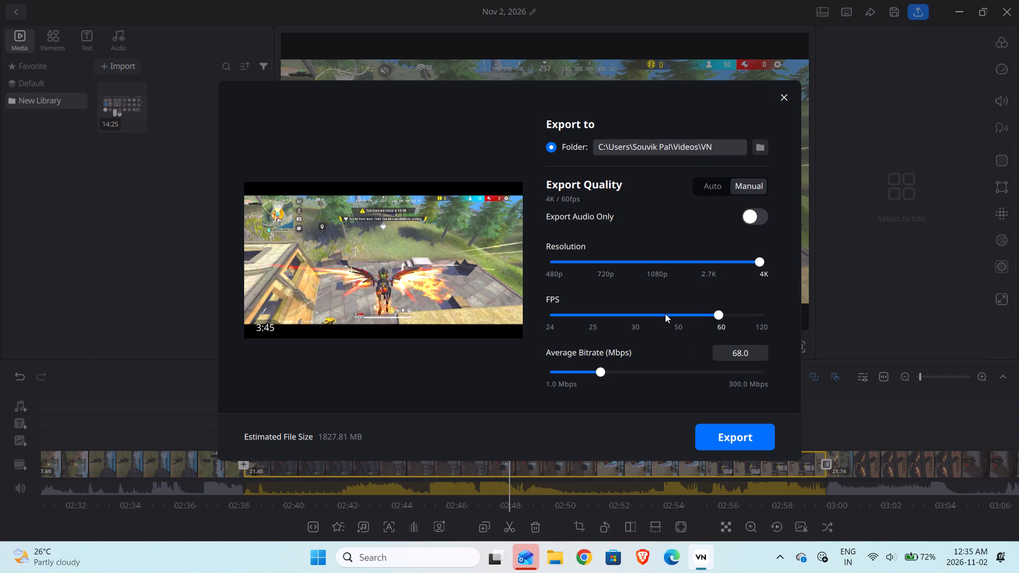
left_click(678, 313)
left_click(719, 313)
Set the export's average bitrate to about 60.6 Mbps, keeping the manual quality mode.
left_click_drag(603, 370, 596, 371)
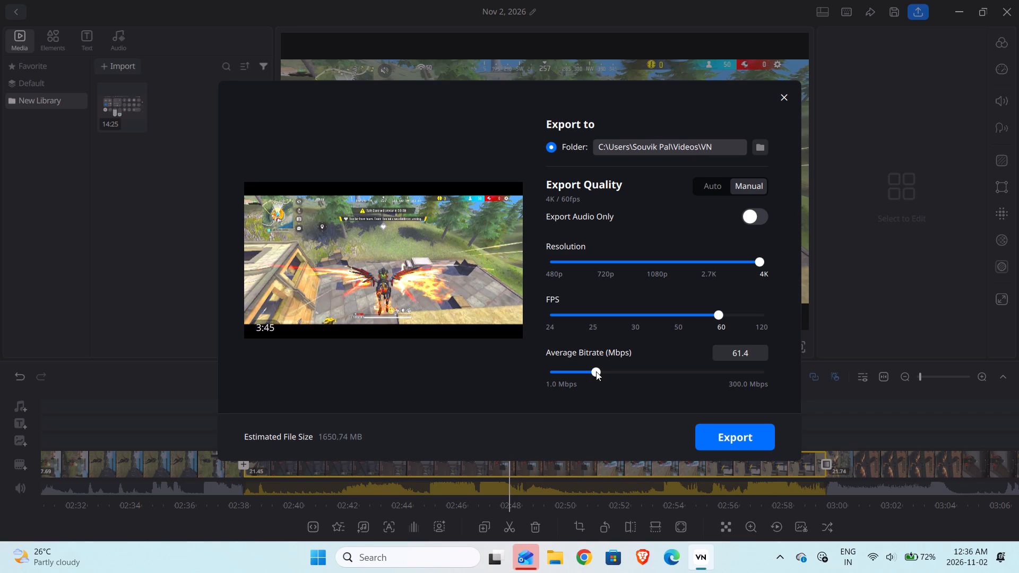
left_click_drag(596, 371, 595, 372)
left_click_drag(595, 372, 592, 374)
left_click_drag(592, 374, 599, 377)
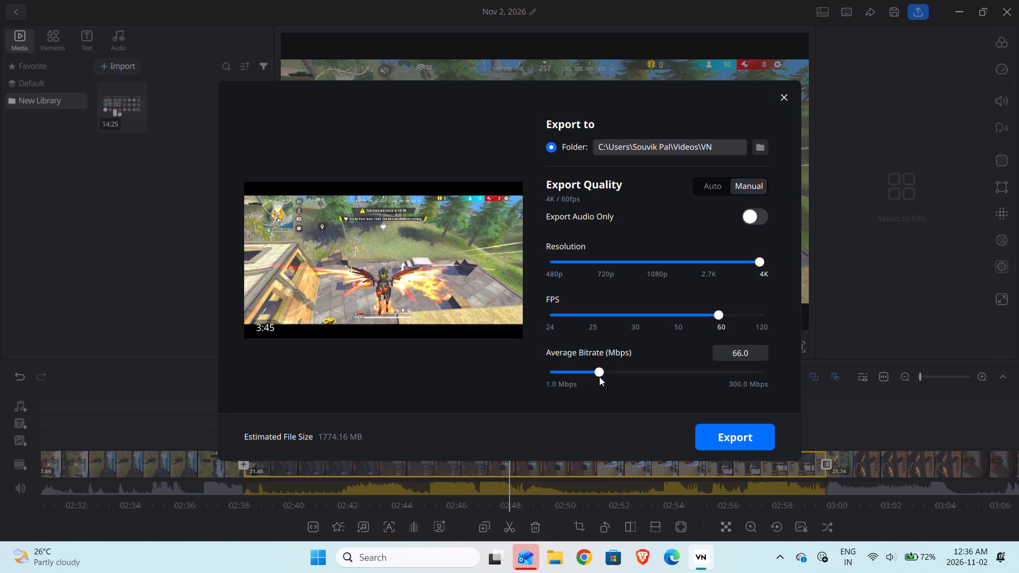
left_click_drag(599, 377, 595, 377)
scroll(625, 316, "down", 2)
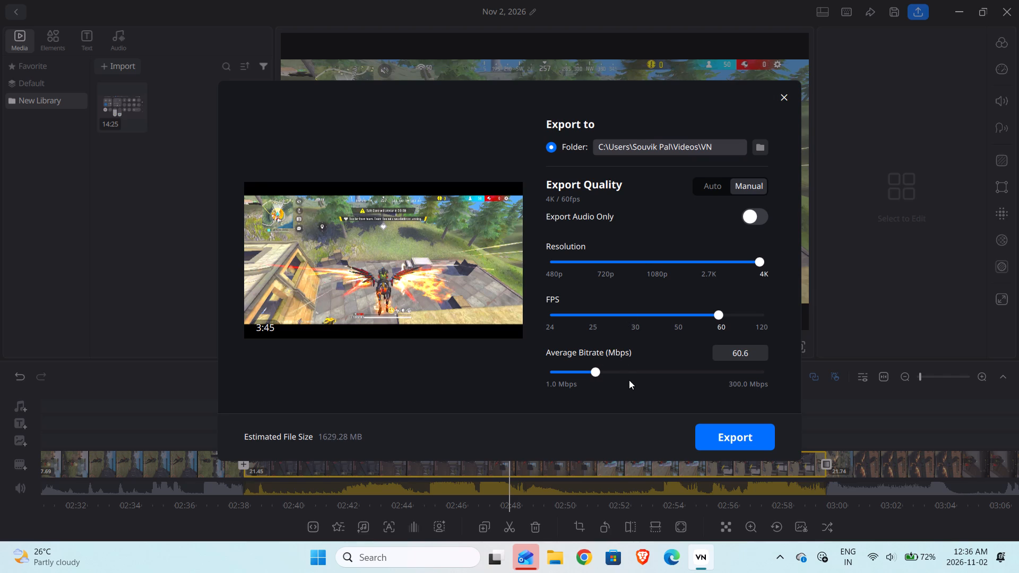
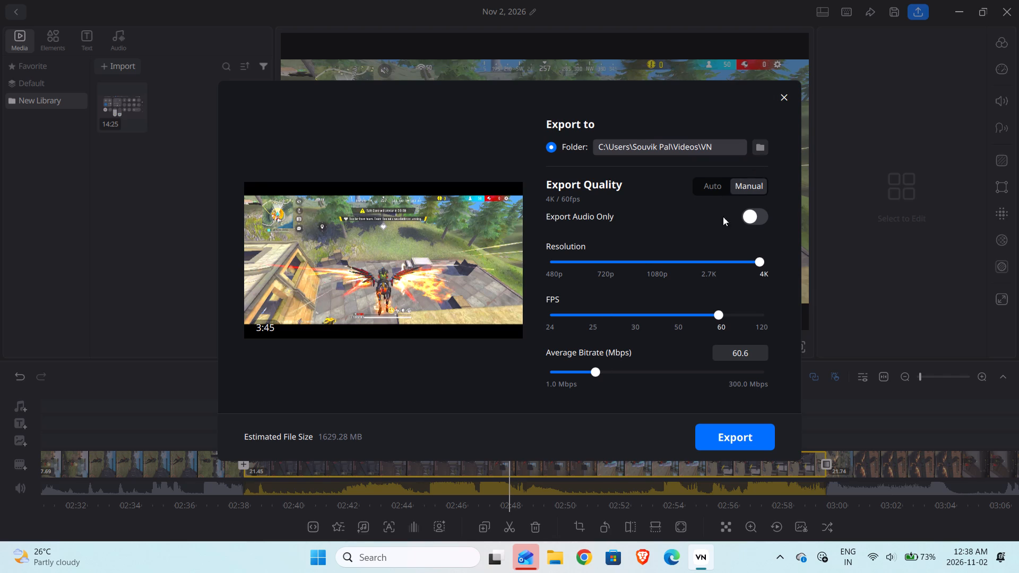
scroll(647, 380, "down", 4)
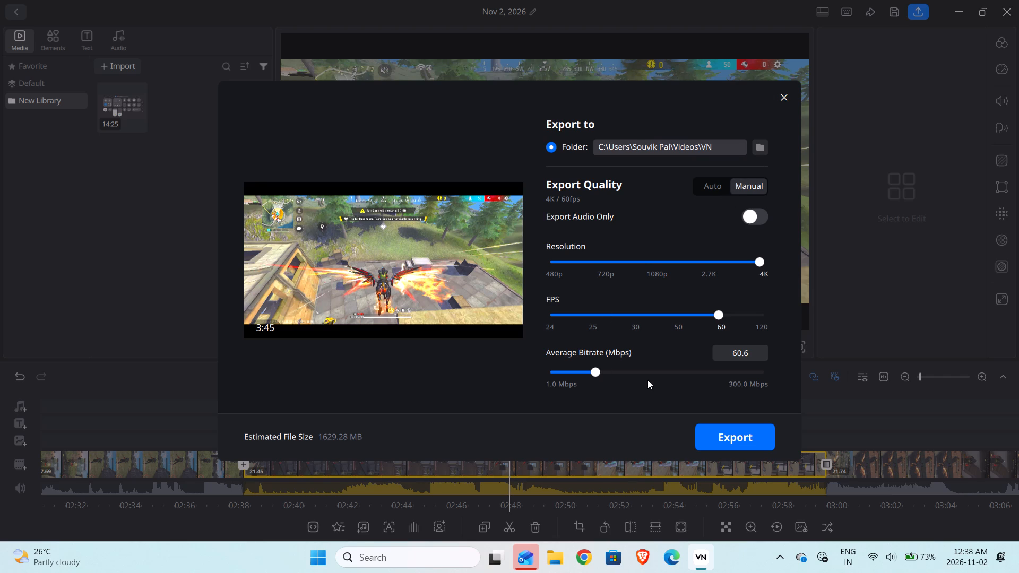
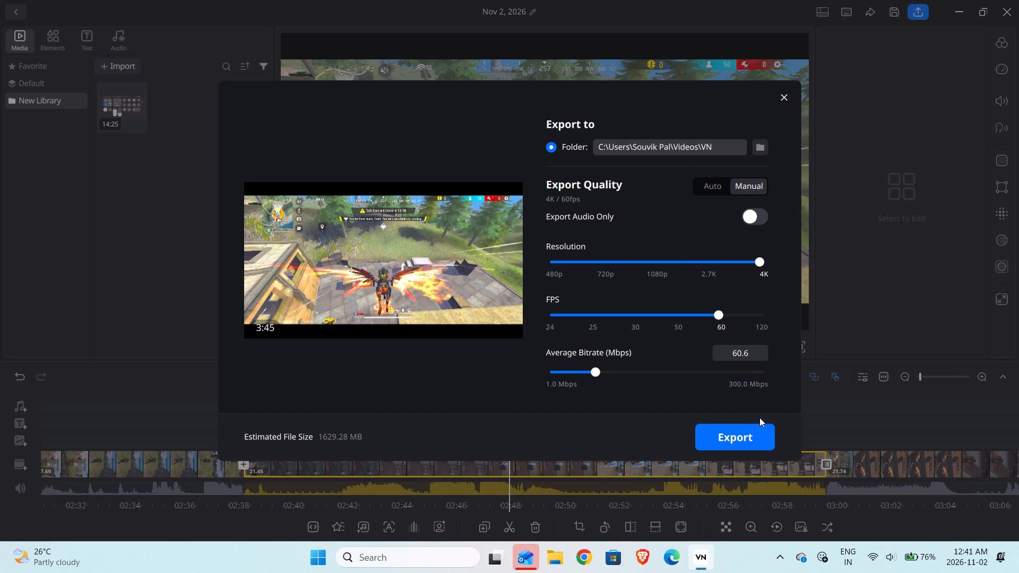
Start exporting the edited gameplay video to the VN folder with the configured 4K, 60 FPS settings.
left_click(732, 441)
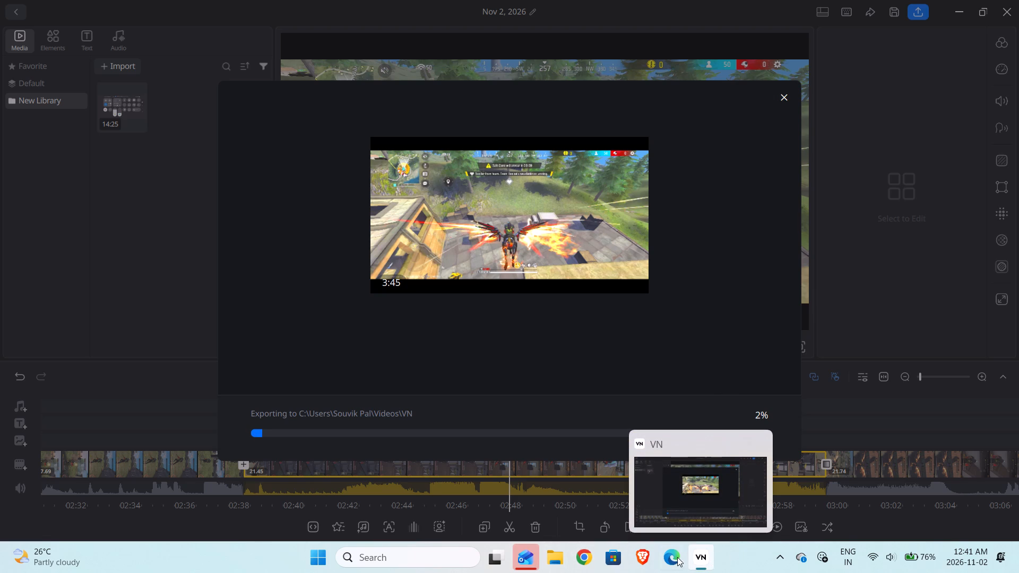
left_click(551, 565)
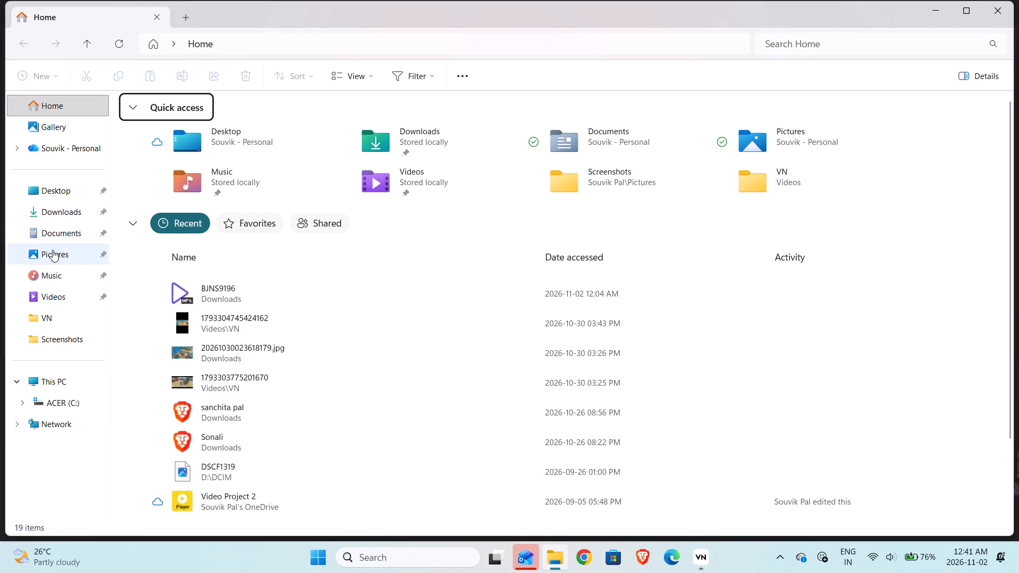
left_click(59, 311)
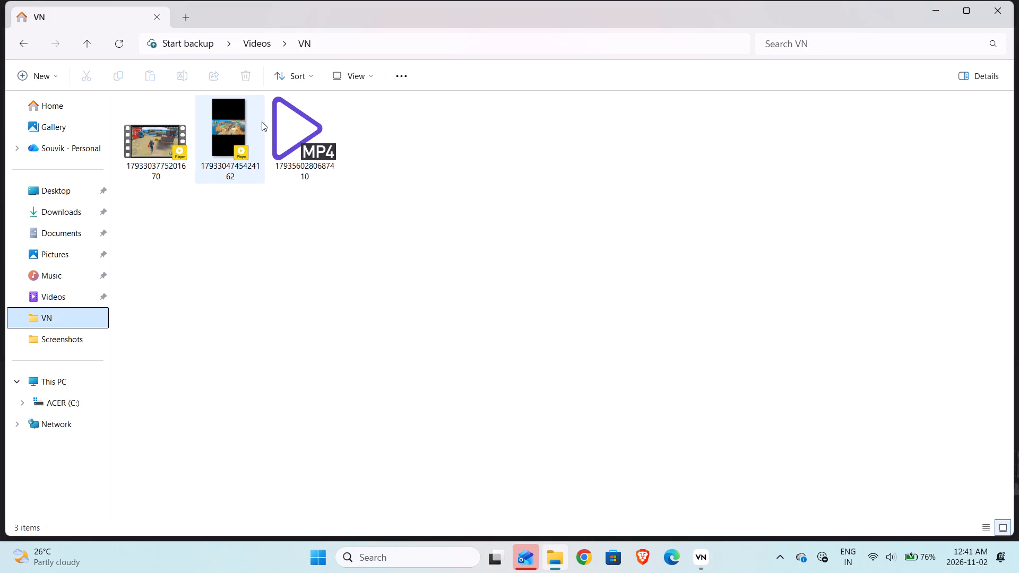
right_click(252, 140)
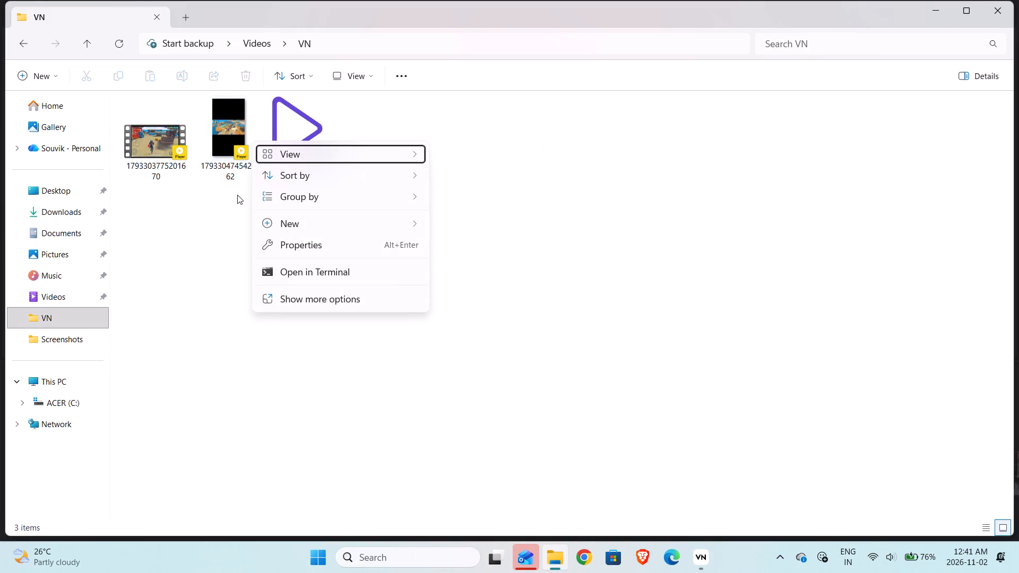
left_click(218, 225)
left_click(221, 140)
left_click(248, 72)
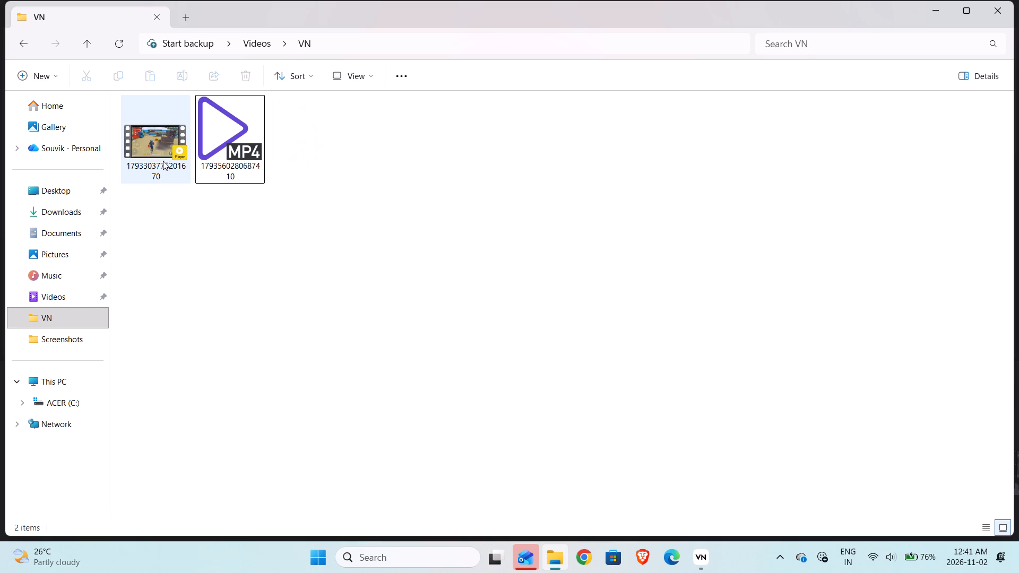
Delete the video file with the gameplay thumbnail from the VN folder.
left_click(163, 161)
left_click(255, 65)
left_click(171, 147)
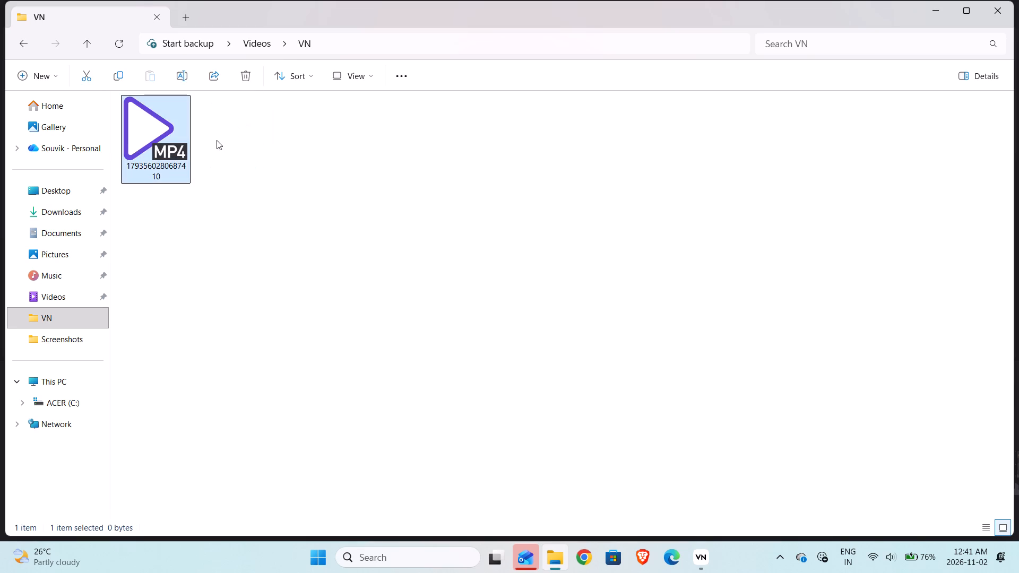
left_click(256, 73)
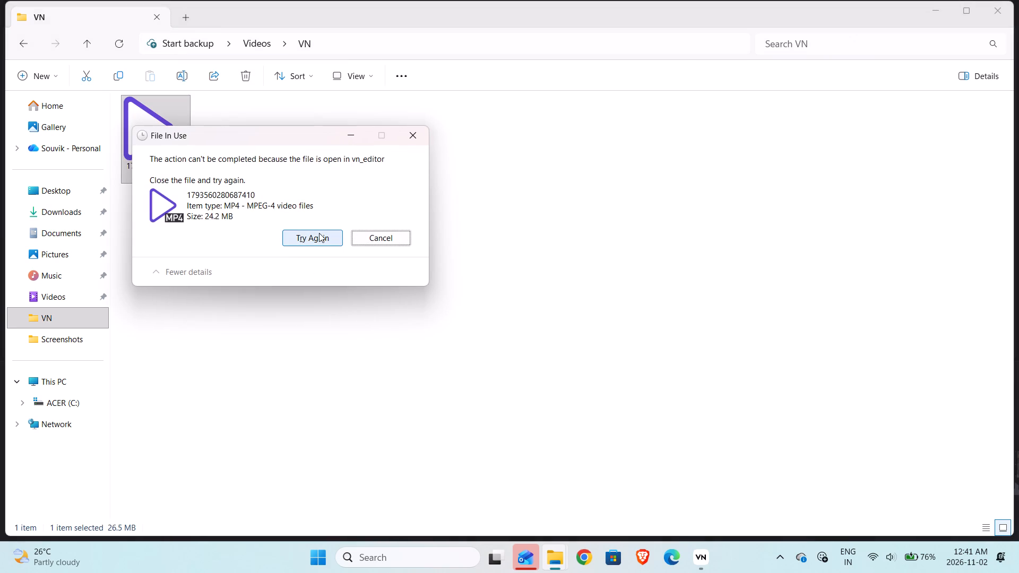
left_click(319, 233)
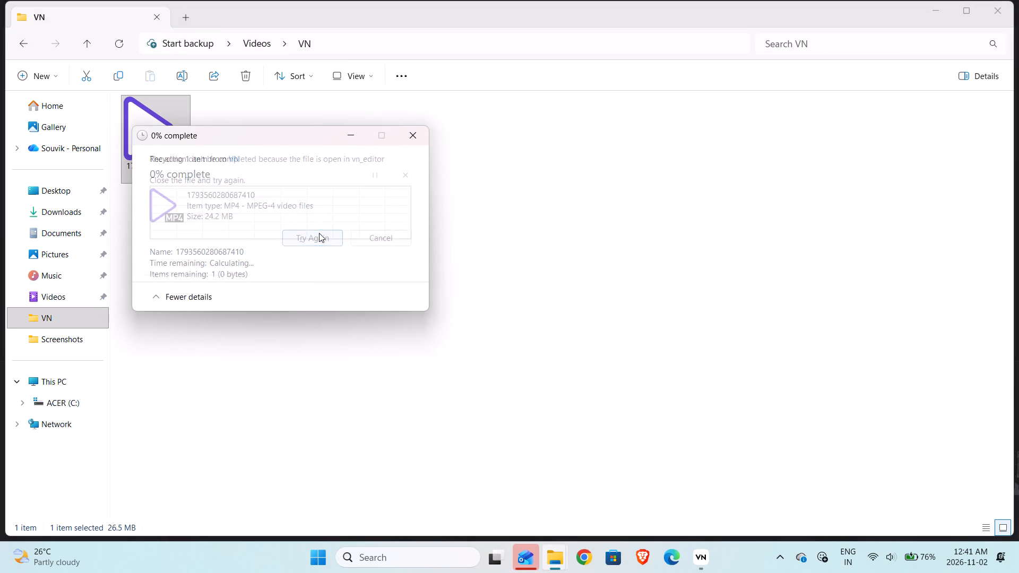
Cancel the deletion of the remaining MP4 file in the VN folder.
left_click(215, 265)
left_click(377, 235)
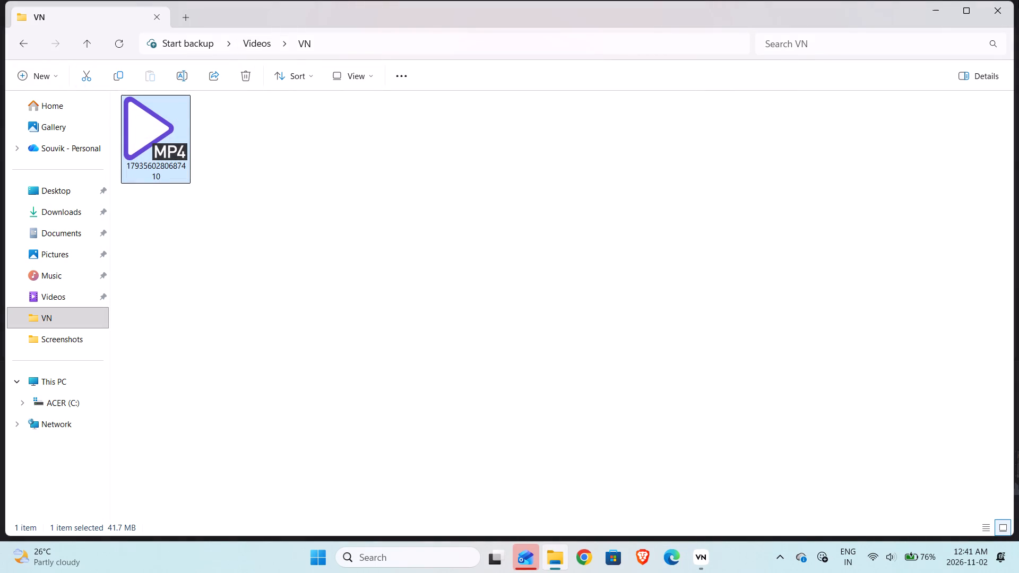
Switch to the VN editor to check the video export's progress, and return to the VN folder.
left_click(939, 0)
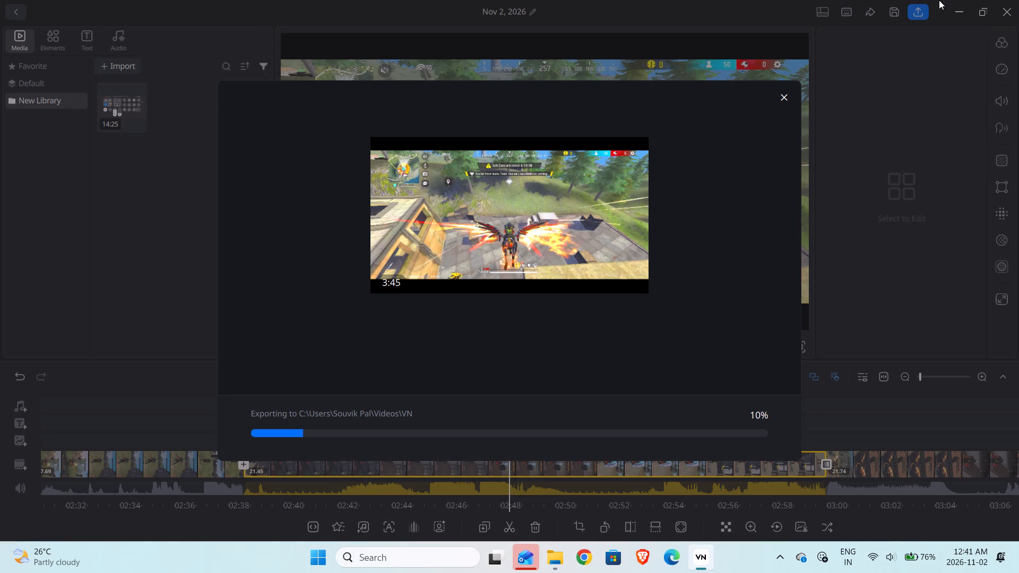
left_click(703, 560)
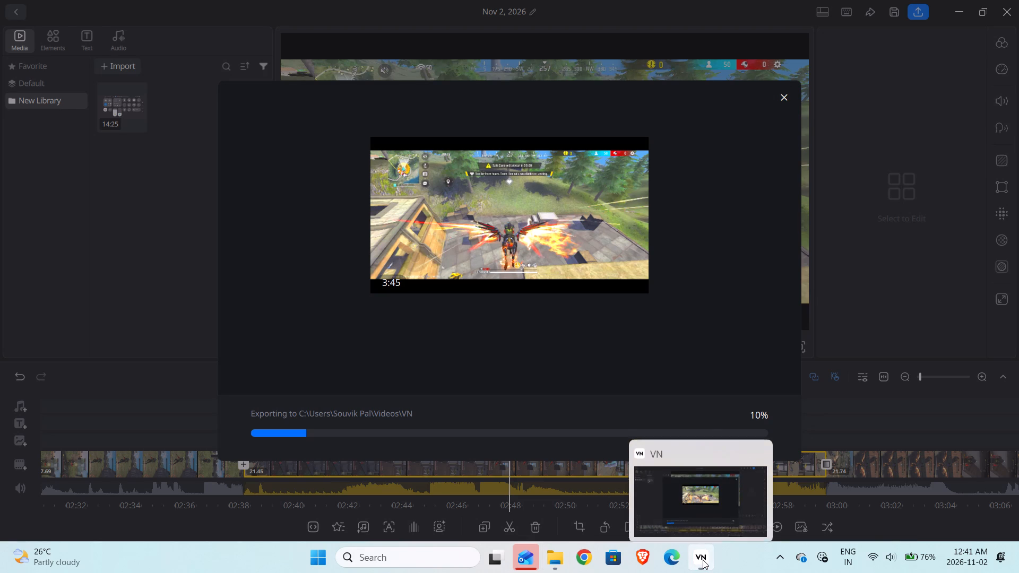
left_click(703, 560)
left_click(703, 560)
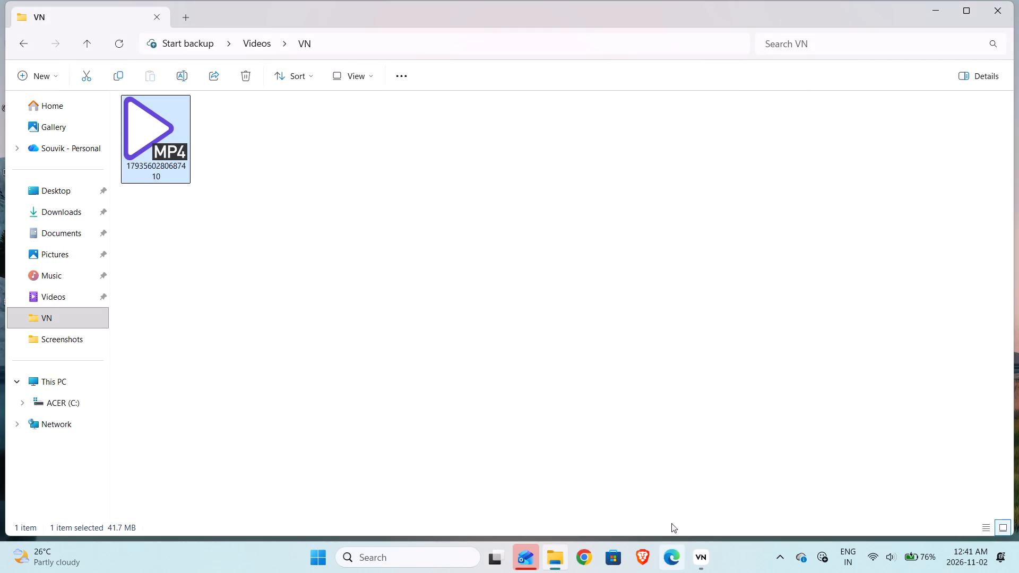
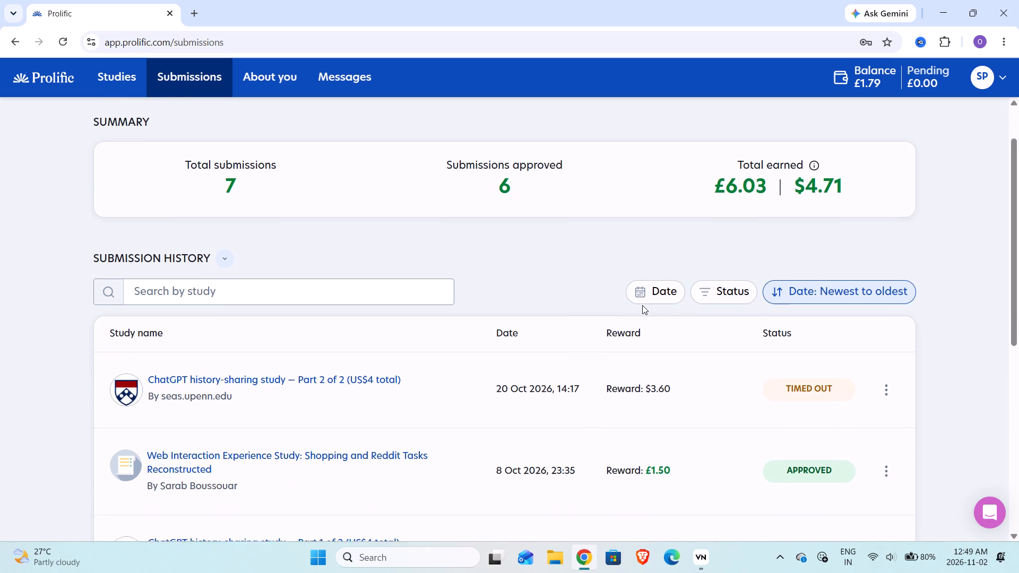
Look through the Prolific submission history, examining each study's date, reward and status.
scroll(642, 305, "down", 3)
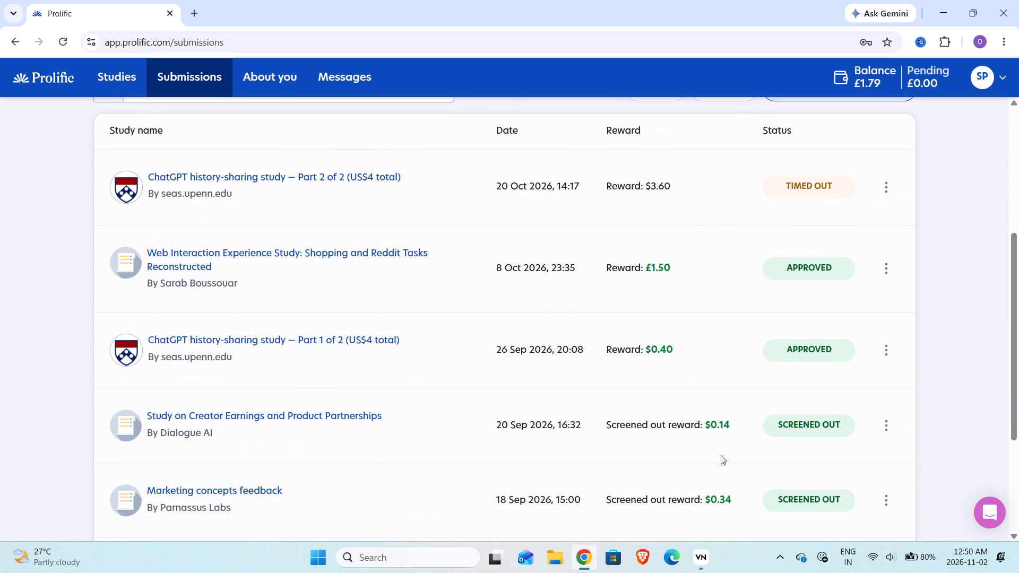
scroll(681, 425, "down", 2)
scroll(677, 422, "up", 3)
scroll(677, 422, "down", 1)
scroll(677, 422, "up", 1)
scroll(677, 422, "down", 1)
scroll(677, 422, "up", 1)
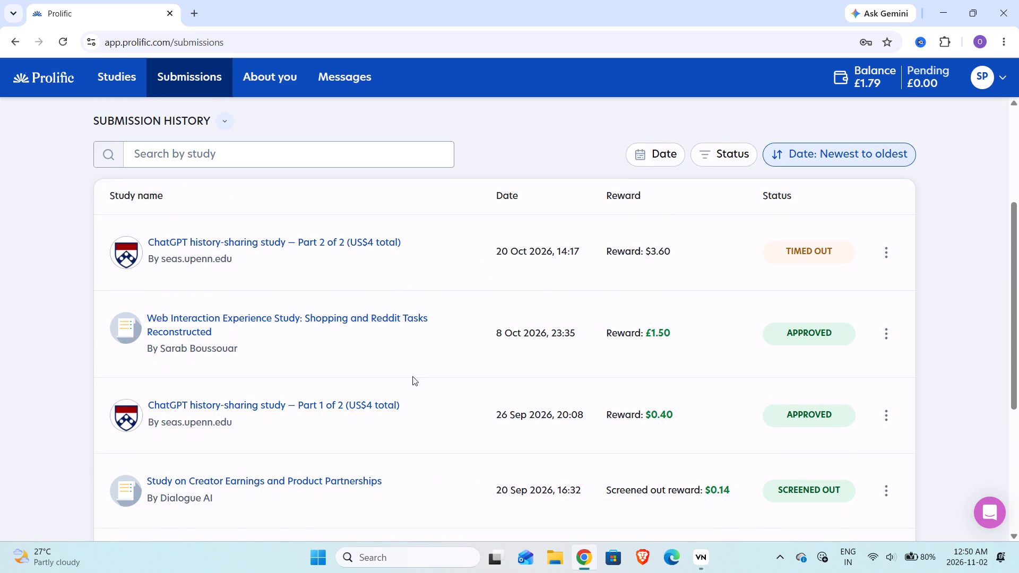
scroll(543, 334, "down", 7)
scroll(532, 370, "up", 1)
scroll(532, 370, "down", 1)
scroll(532, 370, "up", 1)
scroll(532, 370, "down", 1)
scroll(532, 370, "up", 1)
scroll(532, 370, "down", 2)
scroll(532, 370, "up", 6)
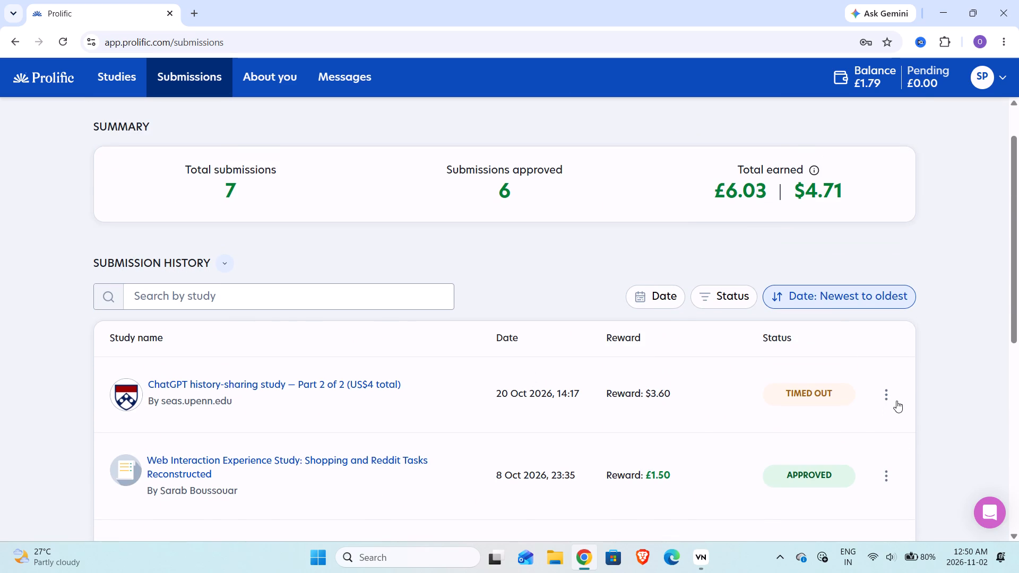
Report the timed-out "ChatGPT history-sharing study – Part 2 of 2" to Prolific as "Study not as described / problematic".
left_click(885, 393)
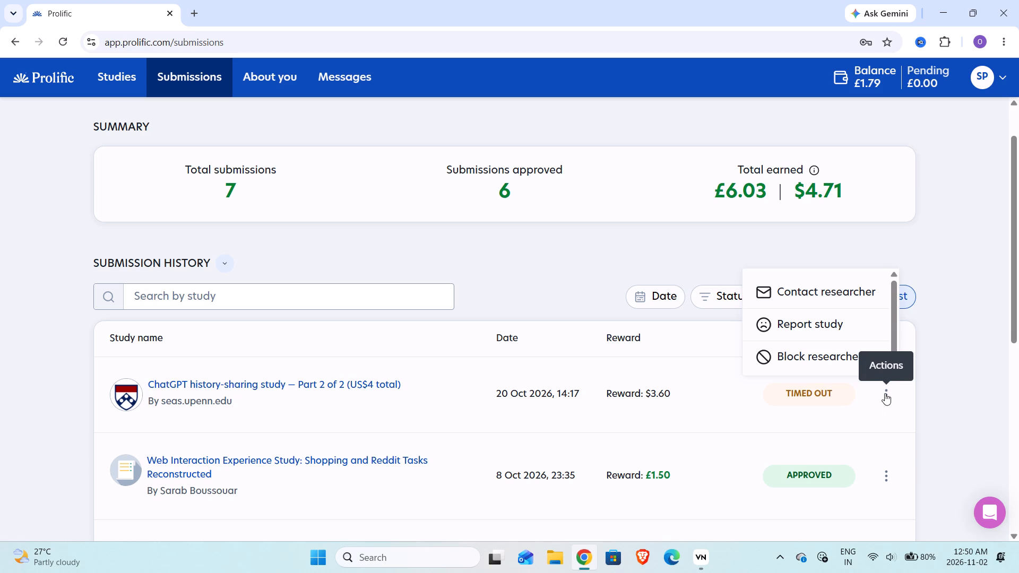
left_click(833, 328)
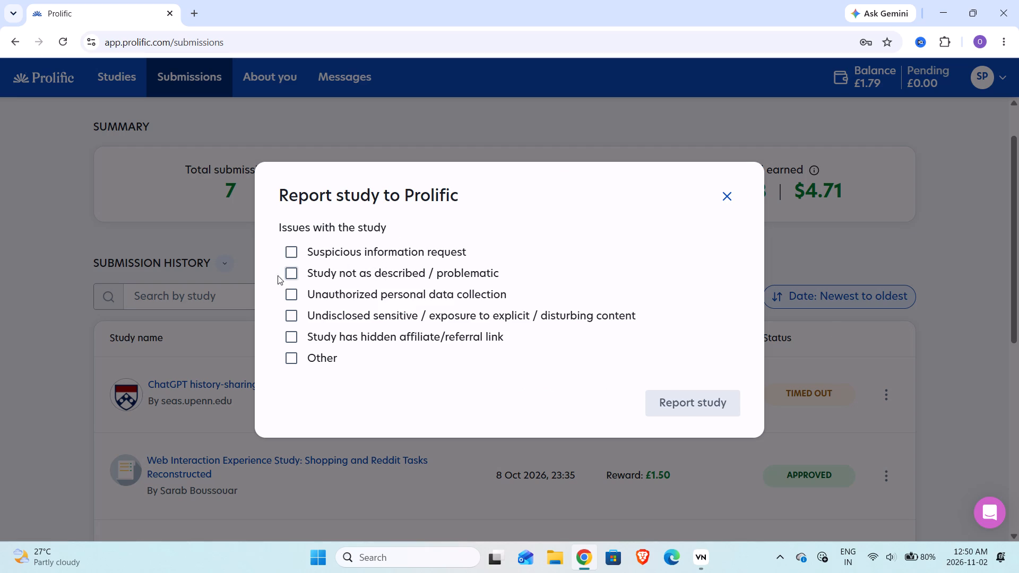
left_click(336, 273)
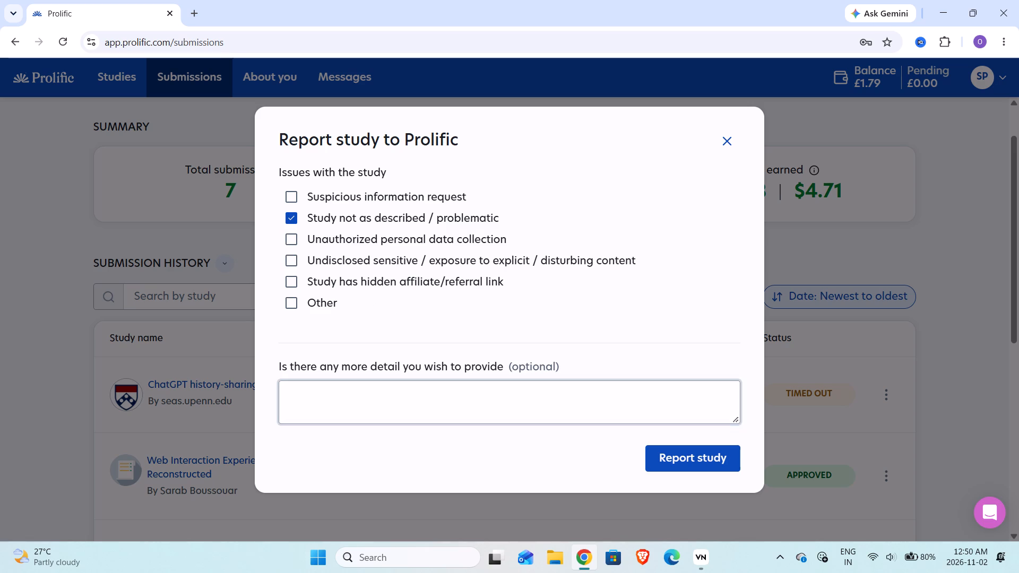
left_click(680, 464)
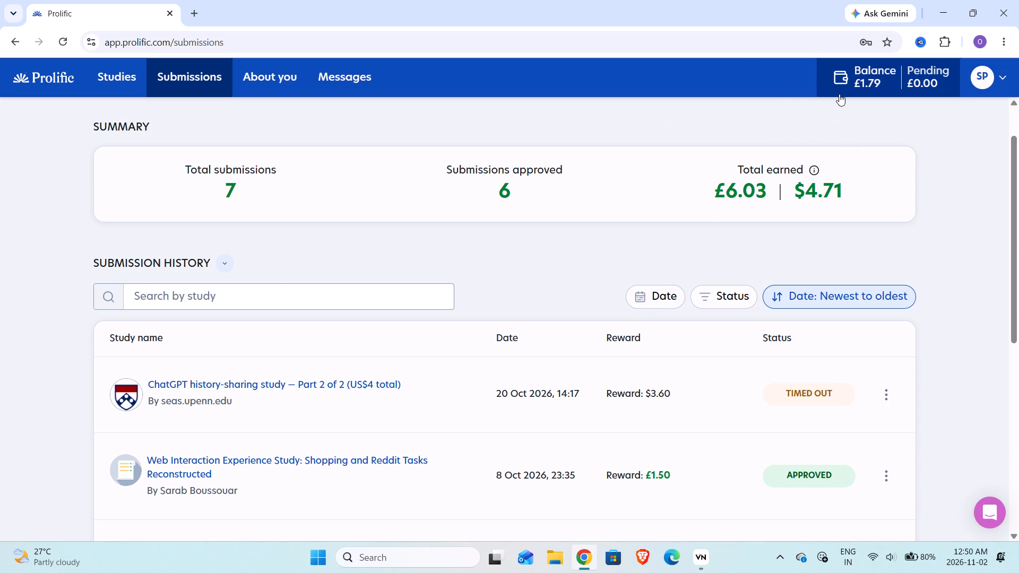
left_click(872, 77)
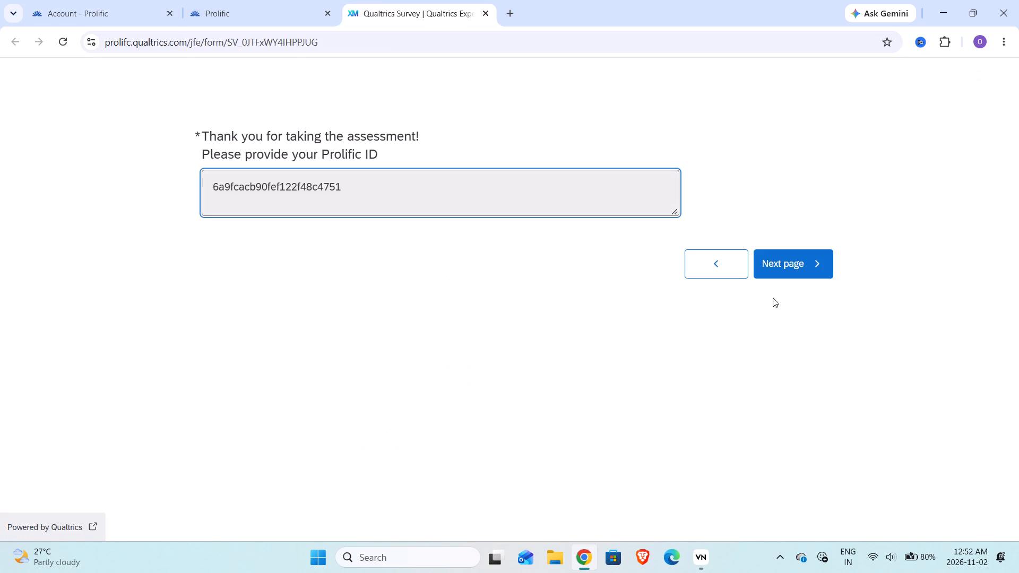
left_click(775, 272)
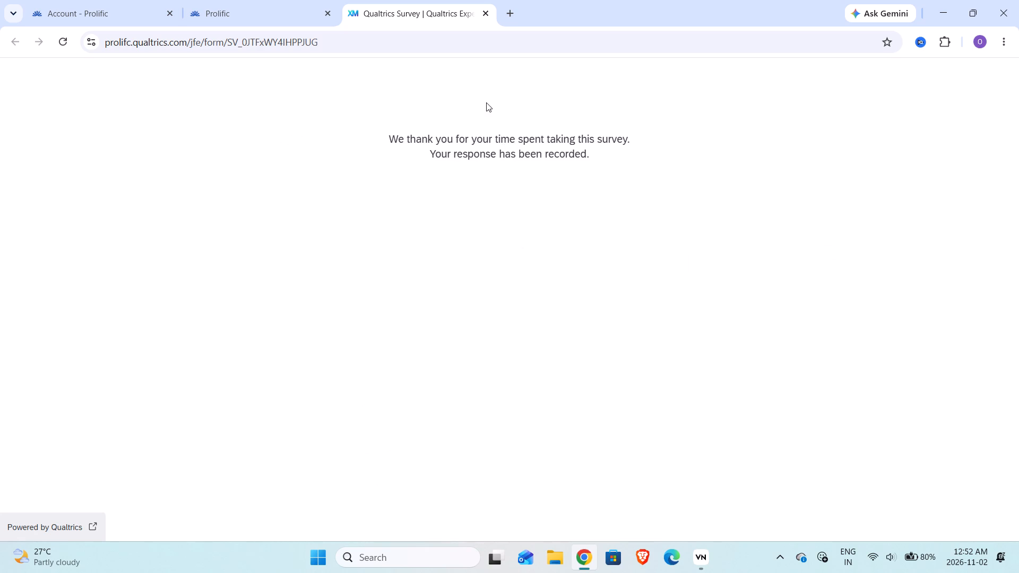
Open the "Powered by Qualtrics" page from the survey and look through its content.
left_click(63, 522)
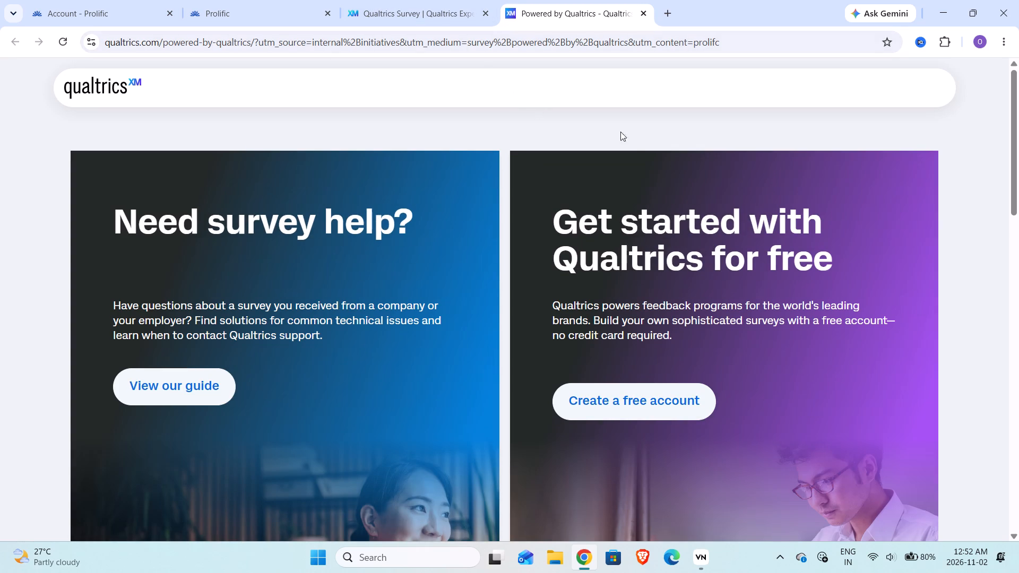
scroll(574, 299, "down", 6)
scroll(574, 296, "up", 1)
scroll(574, 296, "down", 2)
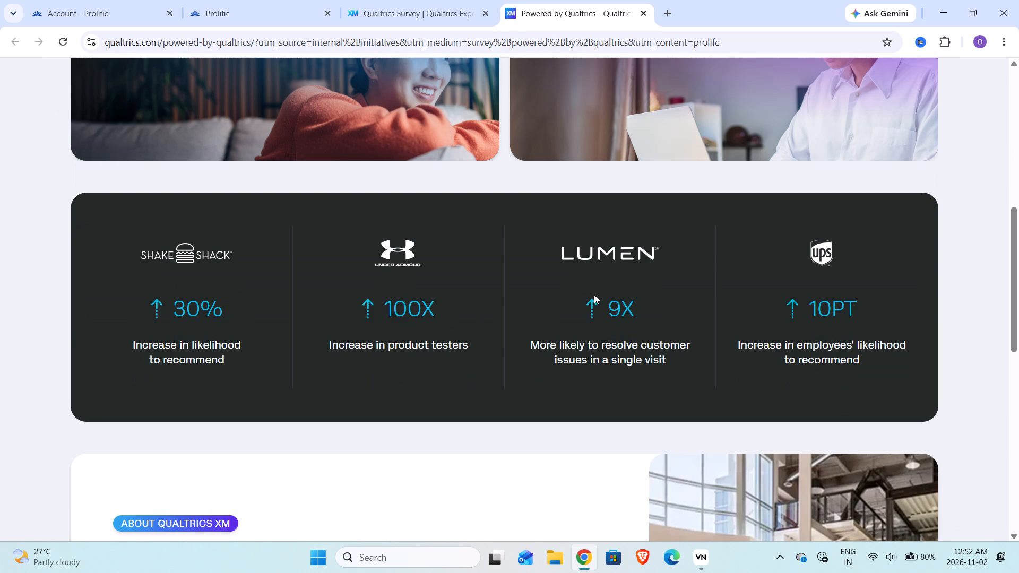
Look through the rest of the Powered by Qualtrics page, including the customer results, About Qualtrics XM and free account sections.
scroll(594, 294, "down", 1)
scroll(594, 294, "up", 1)
scroll(594, 294, "down", 7)
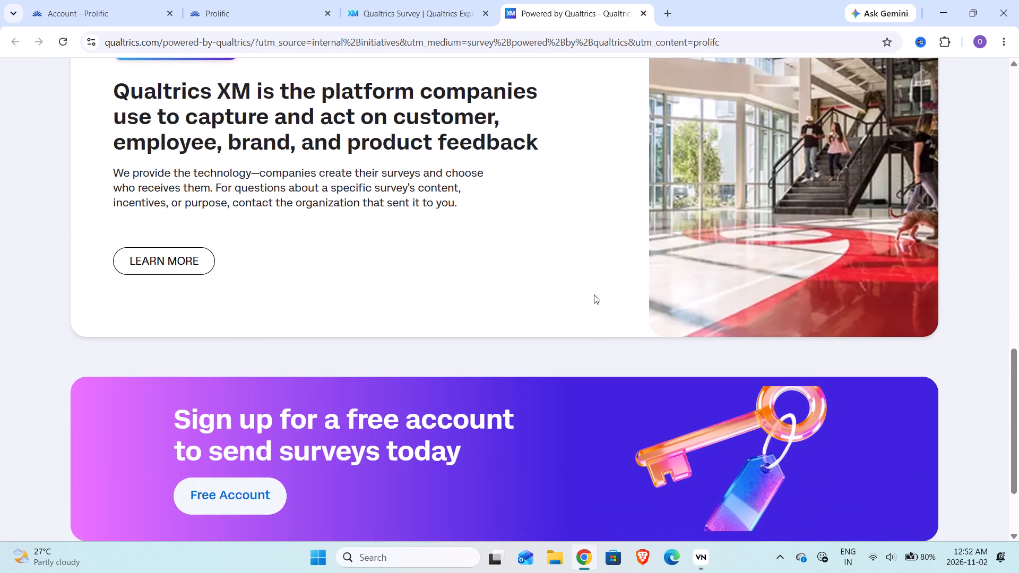
scroll(586, 302, "down", 2)
scroll(585, 304, "up", 2)
scroll(585, 304, "down", 1)
scroll(585, 304, "up", 7)
scroll(575, 279, "down", 1)
scroll(575, 279, "up", 8)
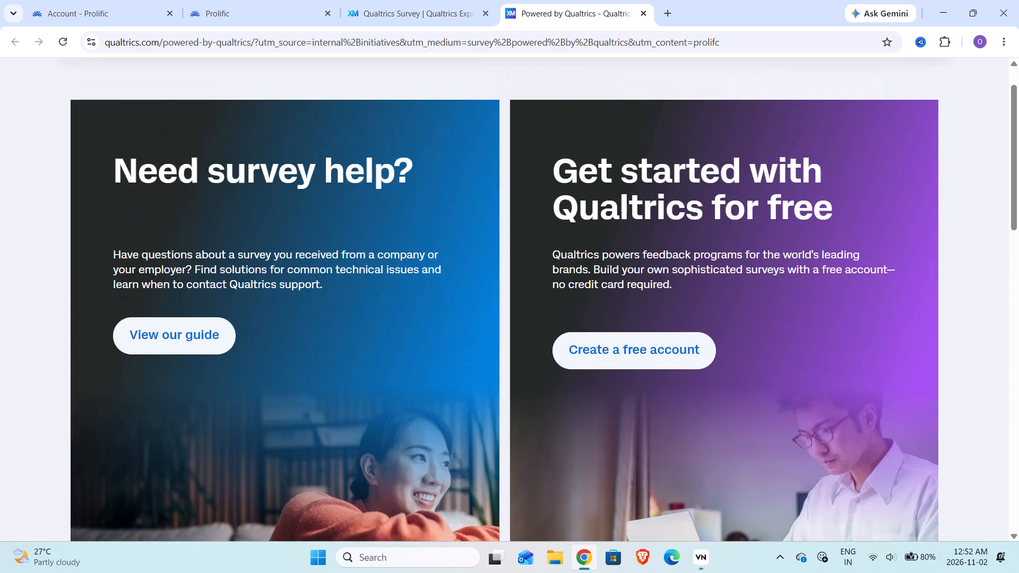
scroll(570, 265, "up", 7)
Close the Powered by Qualtrics page, the completed survey and the second Prolific tab, keeping the Prolific account page open.
left_click(647, 15)
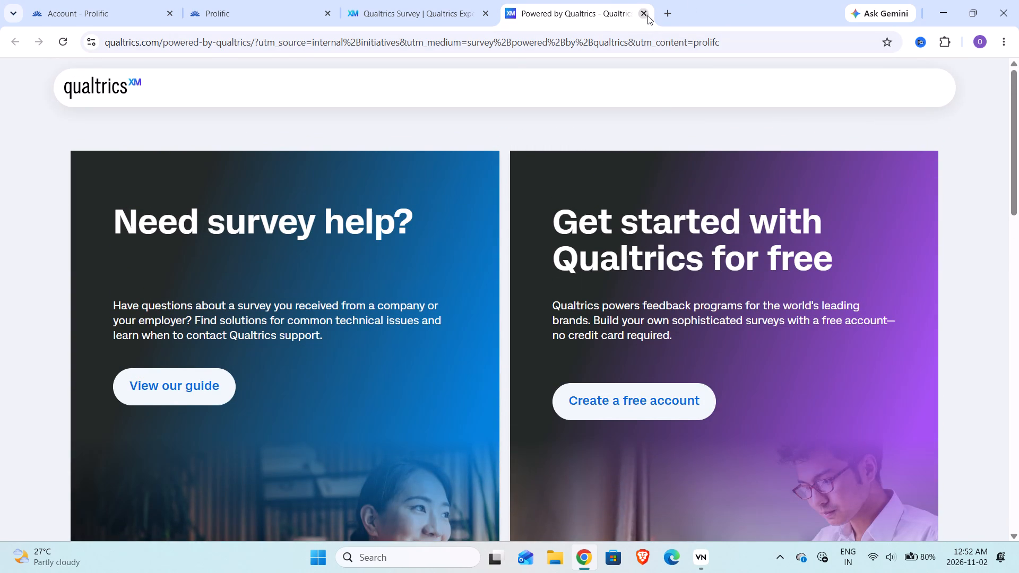
left_click_drag(493, 6, 488, 12)
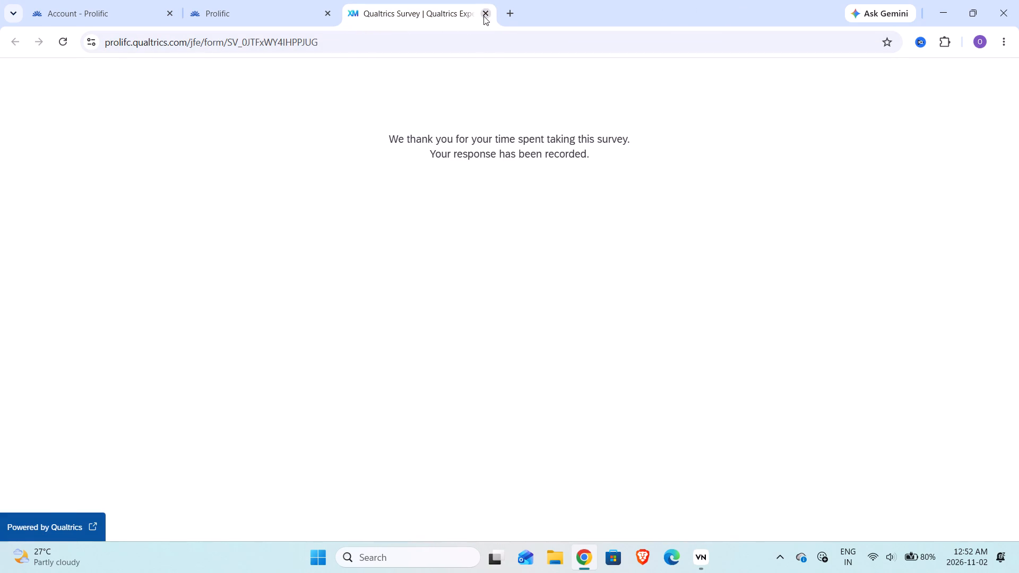
left_click(483, 16)
left_click(328, 10)
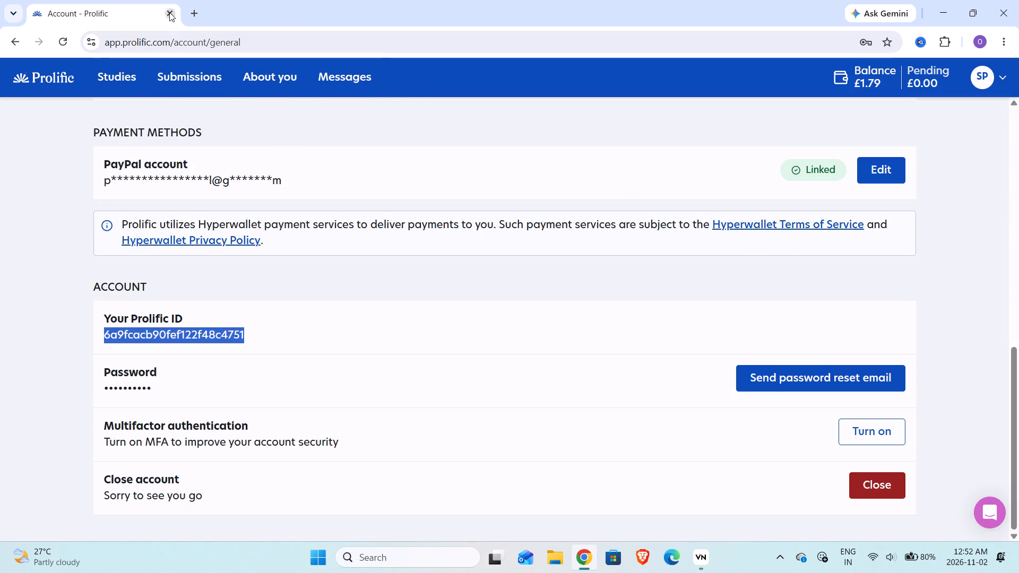
Return to Prolific's Submissions page, look through the submission history and close the browser's last tab.
left_click(19, 40)
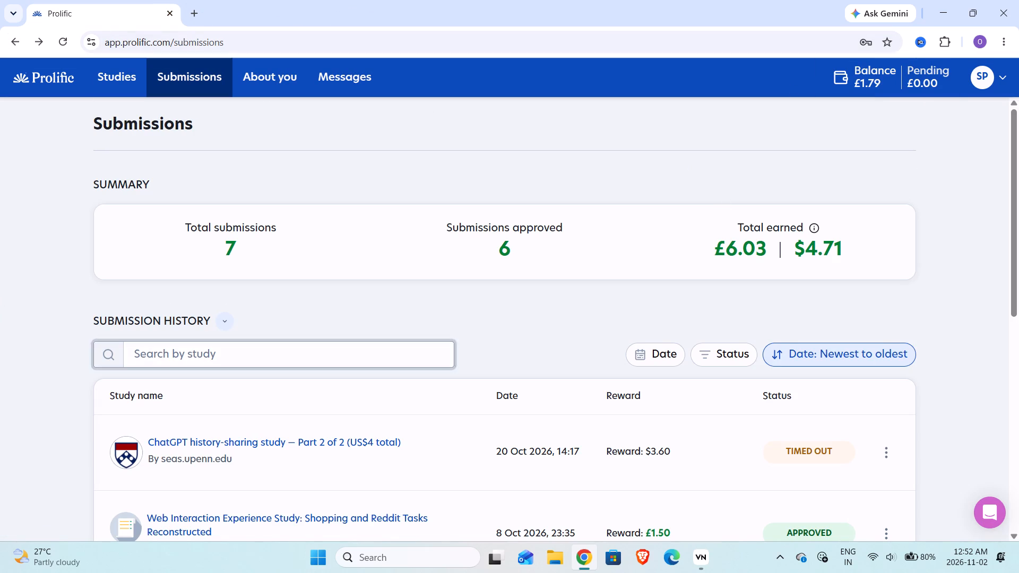
scroll(278, 367, "down", 8)
scroll(261, 426, "up", 2)
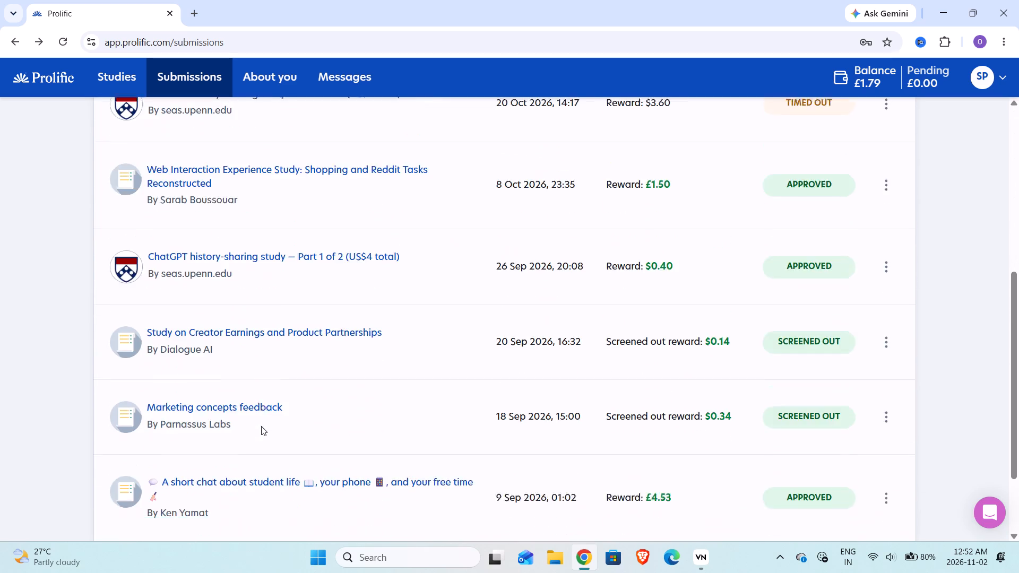
scroll(261, 426, "up", 7)
left_click(169, 7)
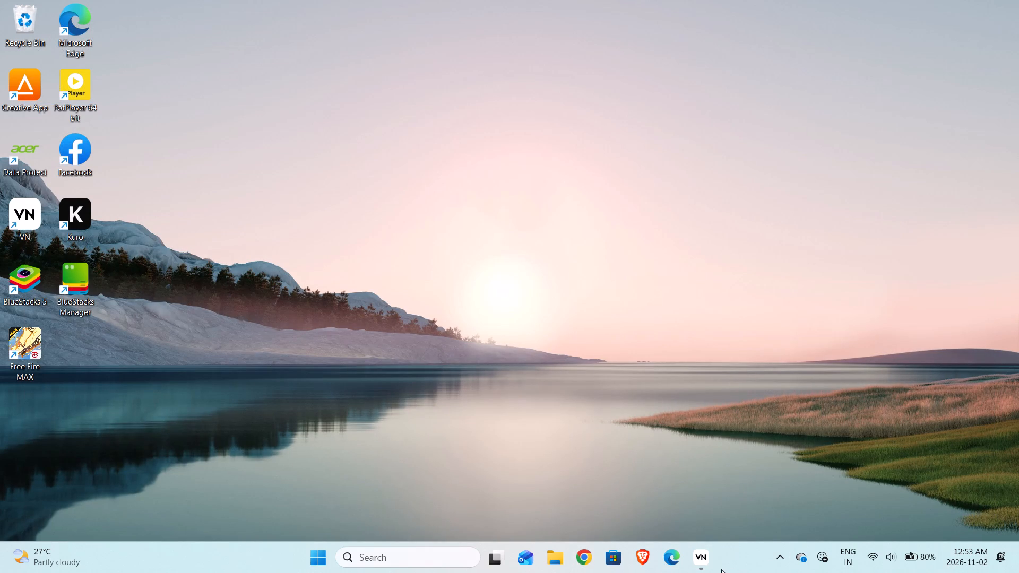
Switch to VN and dismiss the completed export of the 3:45 gameplay video.
left_click(707, 560)
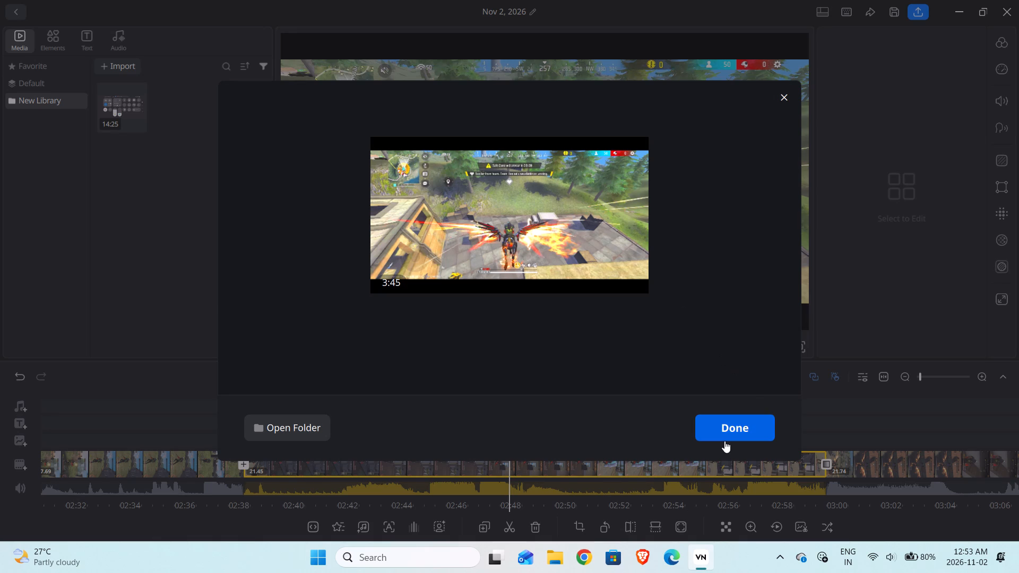
left_click(735, 428)
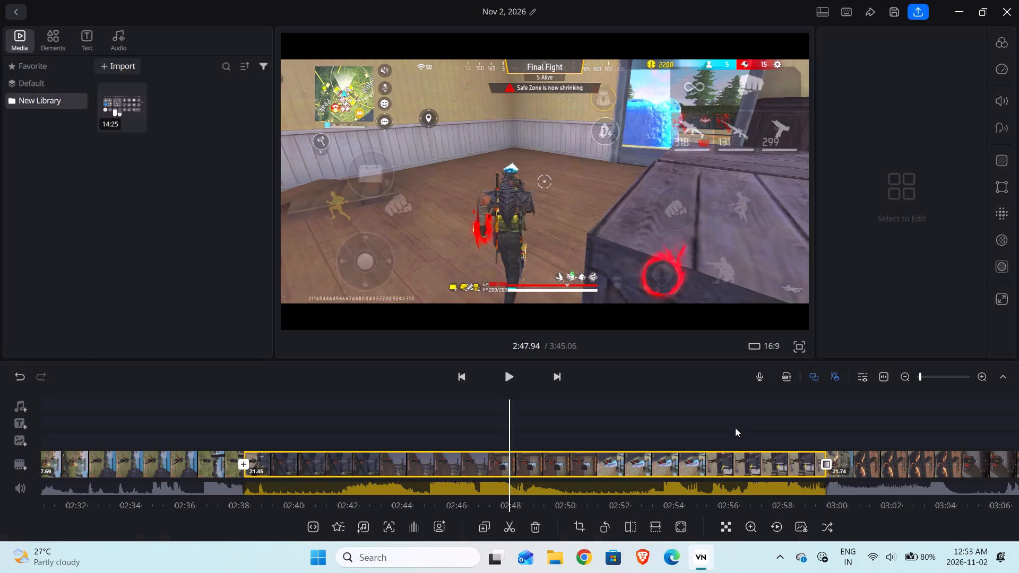
Change the gameplay project's aspect ratio to the vertical 9:16 format.
left_click(916, 19)
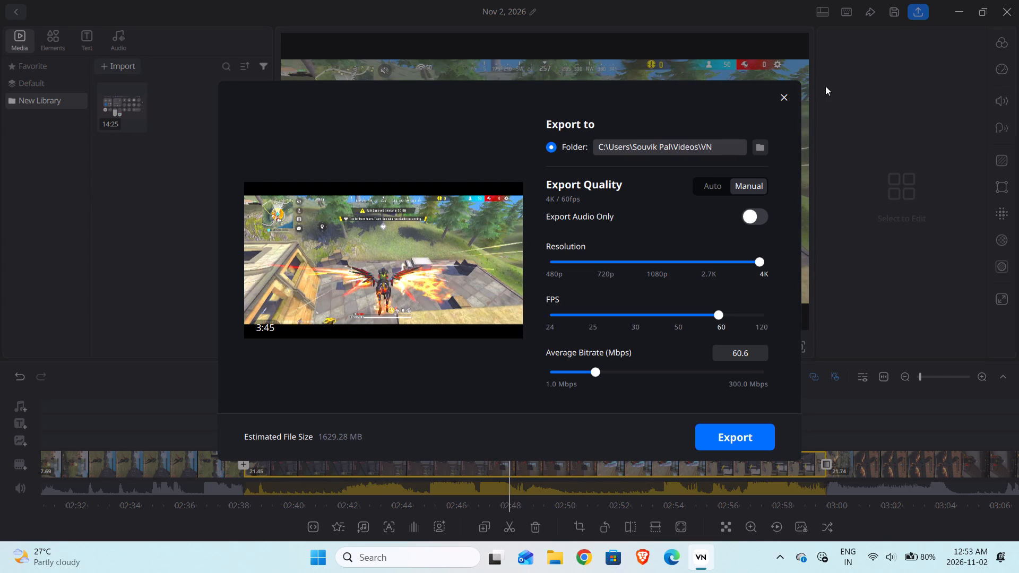
left_click(784, 106)
left_click(767, 342)
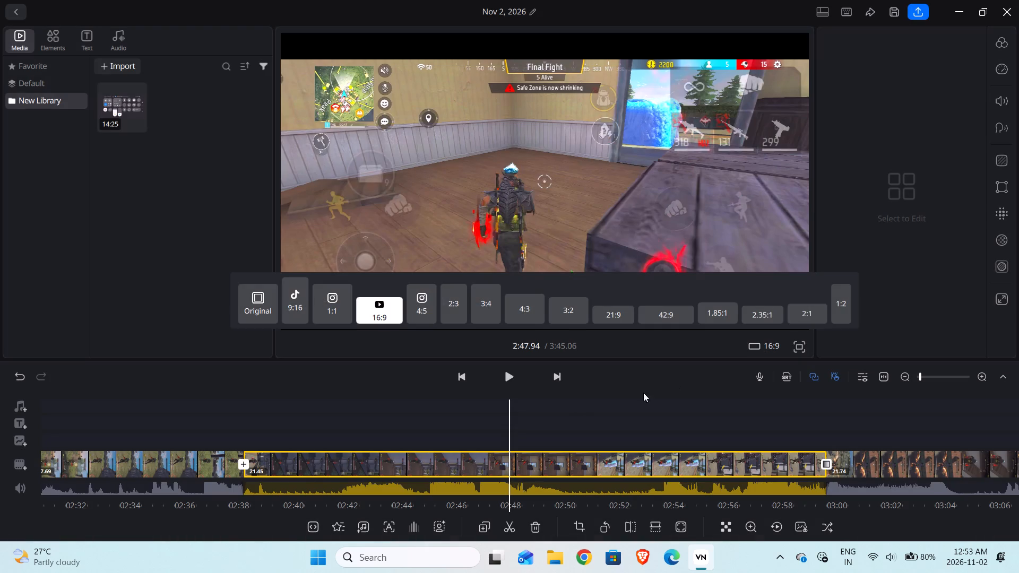
left_click(306, 316)
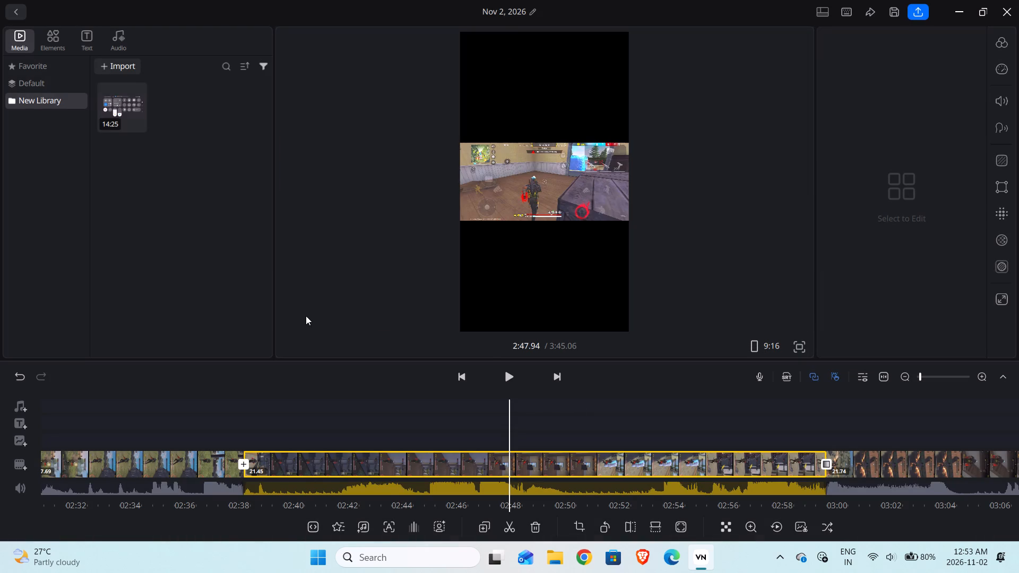
Bring the playhead back to the very start of the timeline at 0:00.
left_click_drag(347, 429, 853, 432)
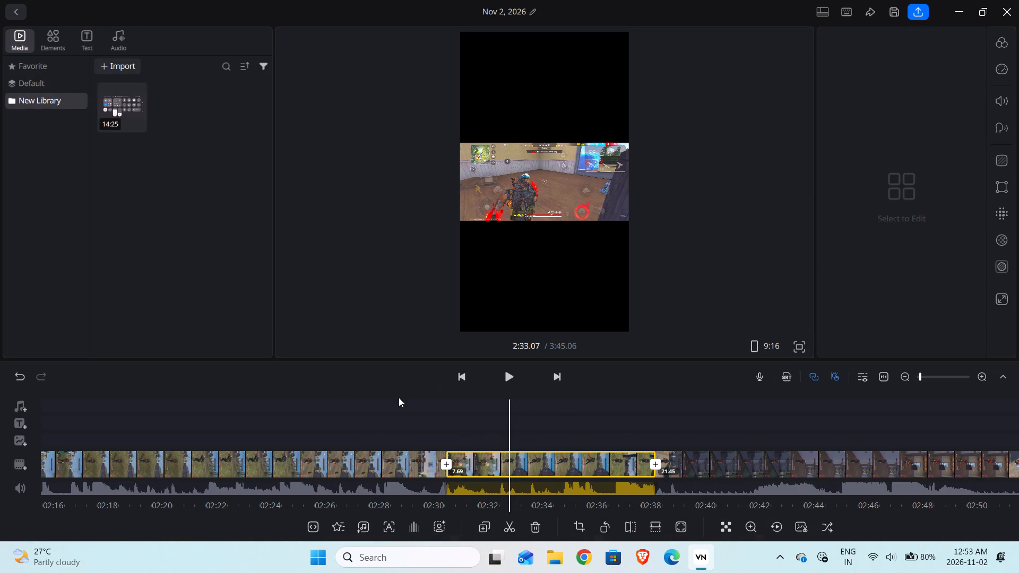
left_click_drag(394, 417, 732, 428)
left_click_drag(315, 408, 943, 386)
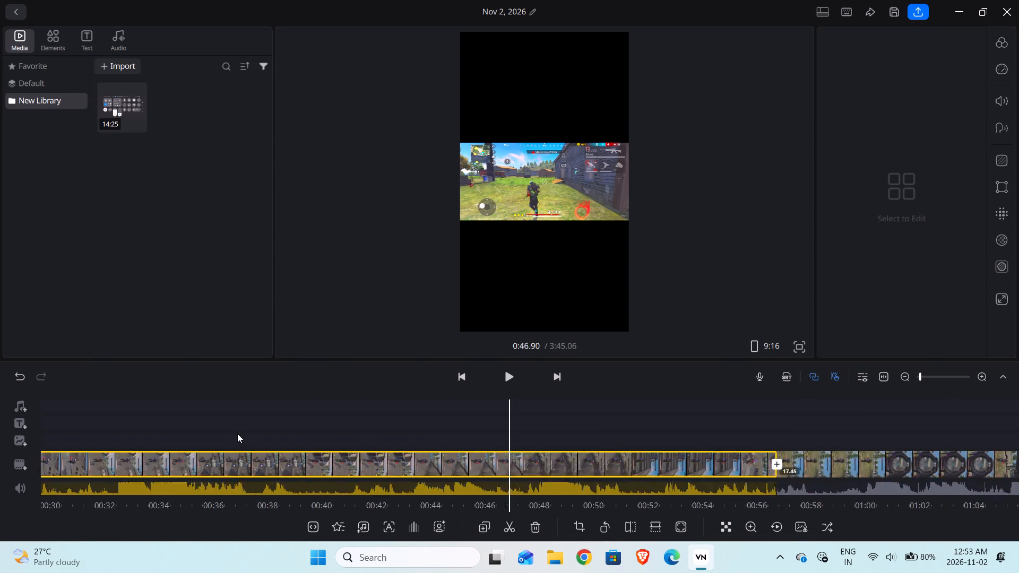
left_click_drag(266, 428, 977, 450)
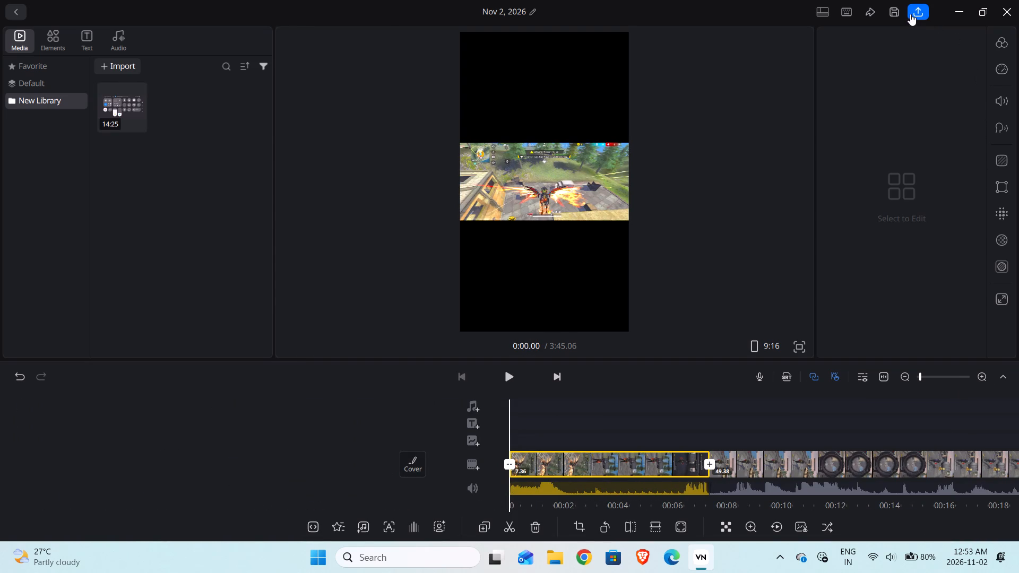
Export the vertical video at 1080p and 30 fps with an average bitrate of 10.3 Mbps to the VN videos folder.
left_click(910, 14)
left_click_drag(659, 259, 654, 263)
left_click(640, 319)
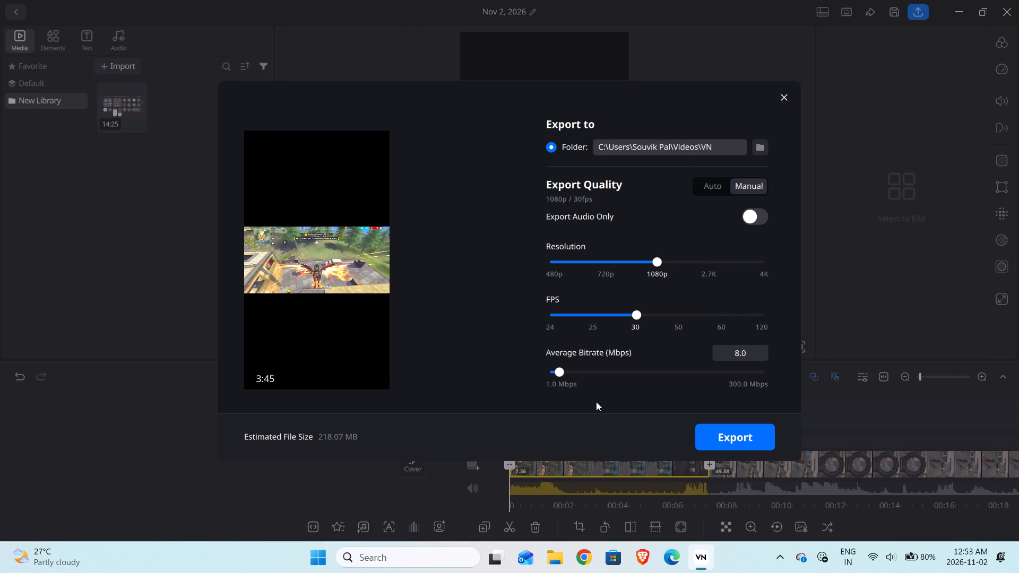
left_click(564, 373)
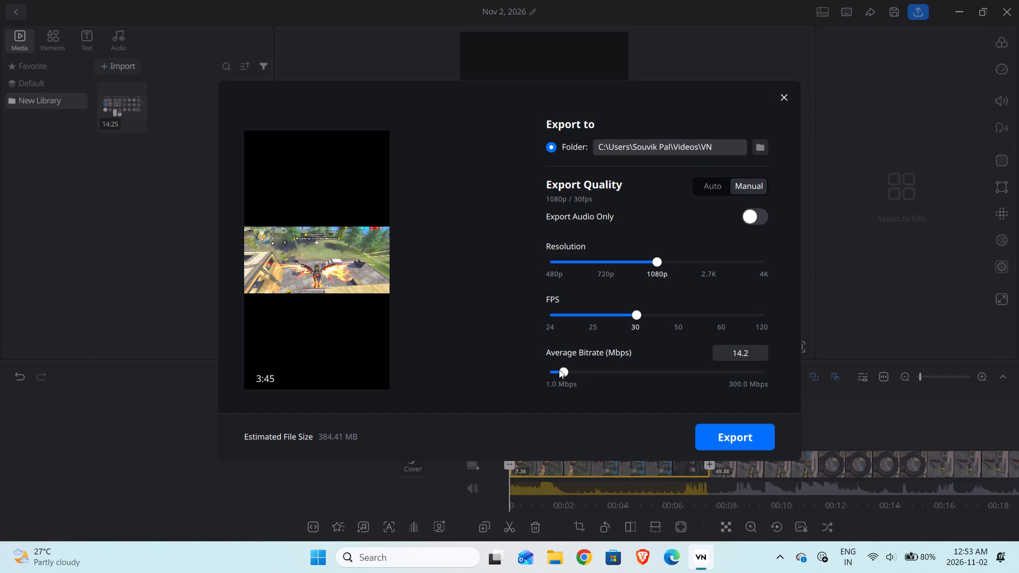
left_click(563, 371)
left_click_drag(563, 371, 557, 374)
left_click_drag(557, 374, 562, 376)
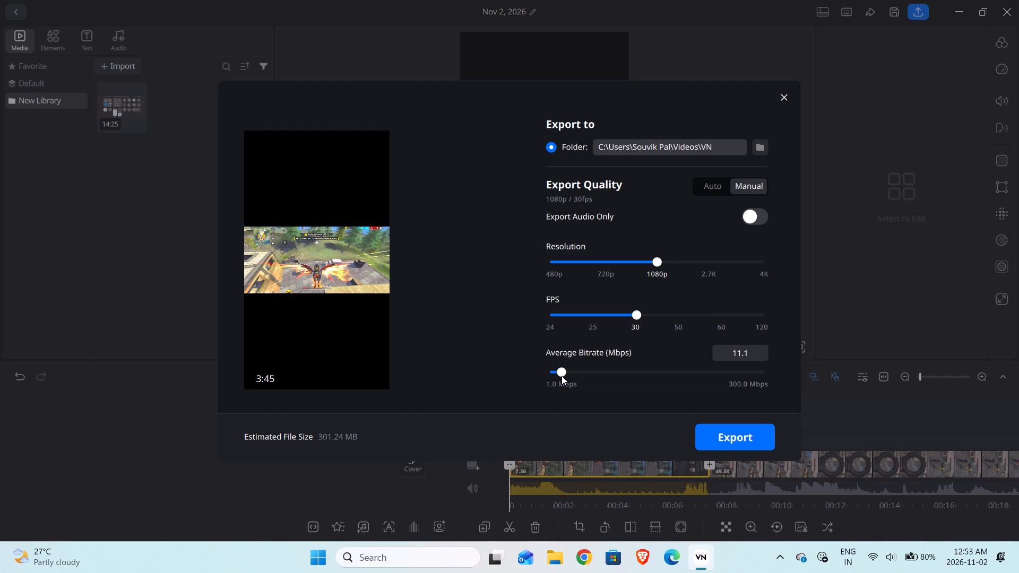
left_click(560, 373)
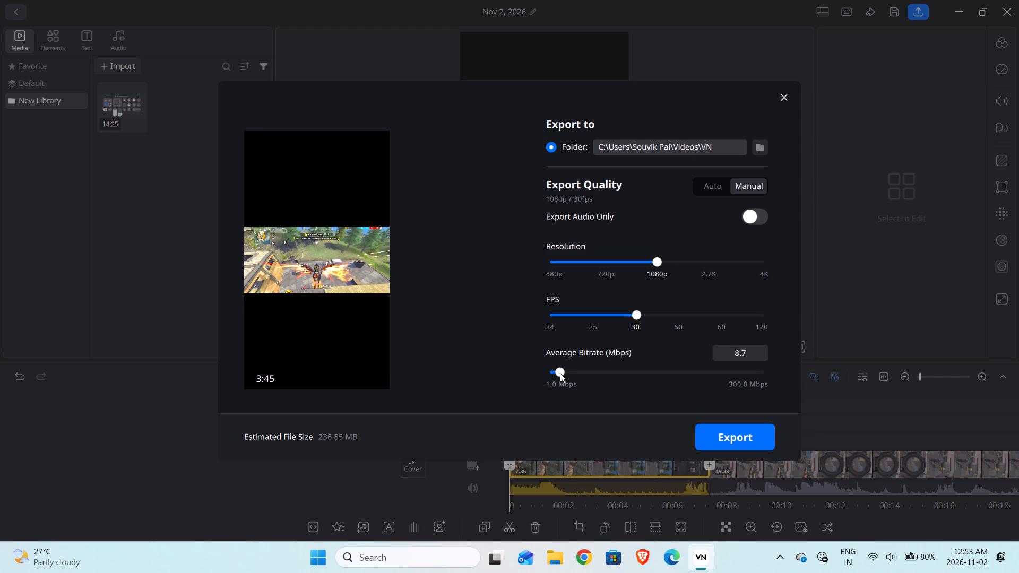
left_click(562, 372)
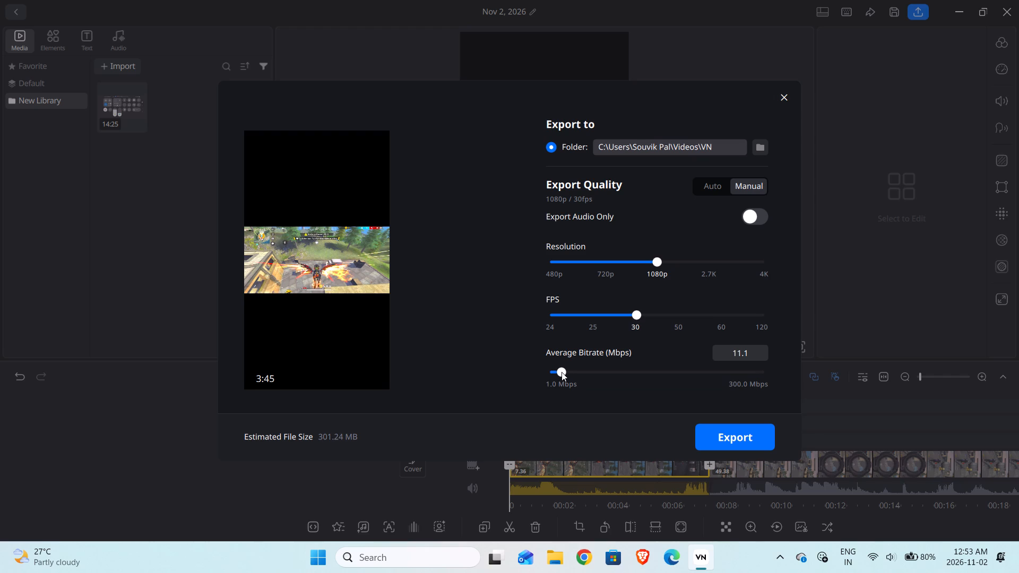
left_click(559, 374)
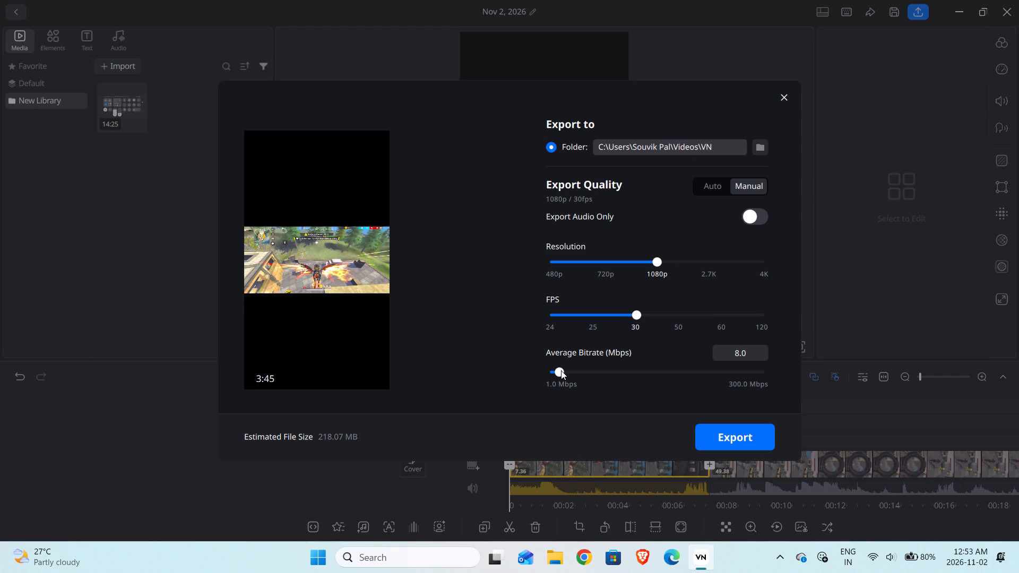
left_click(559, 371)
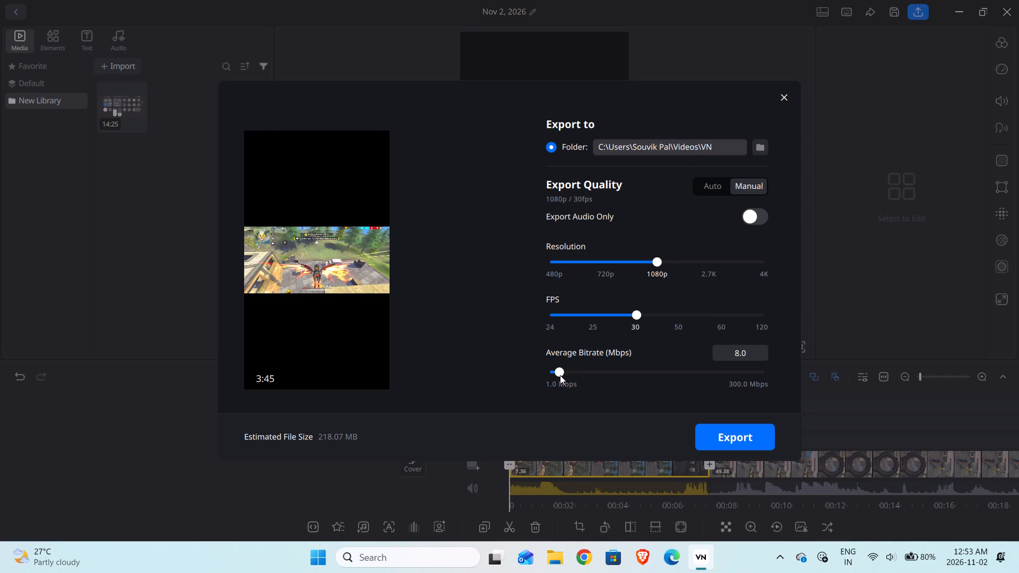
left_click(561, 371)
left_click(733, 436)
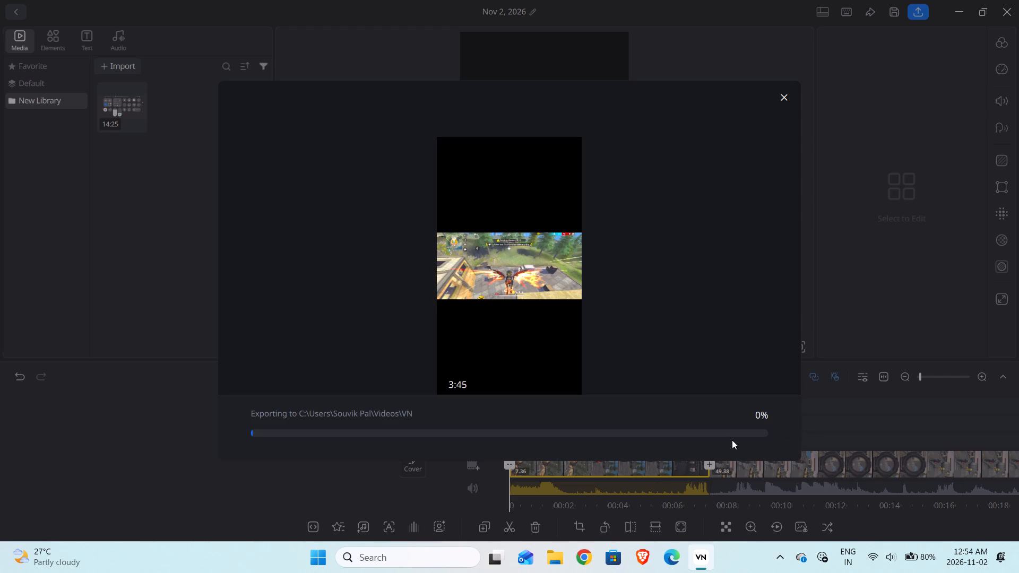
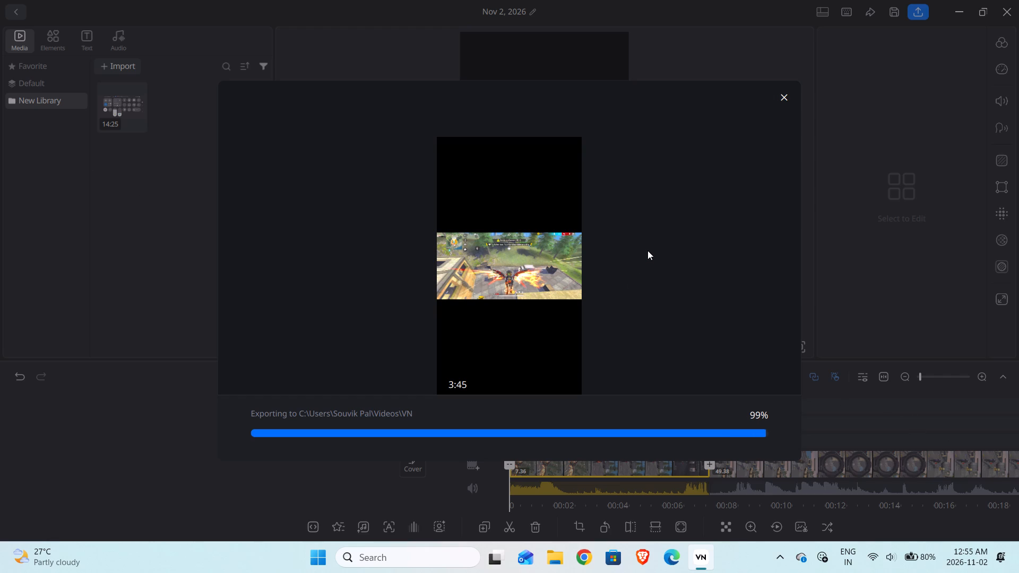
Dismiss the completed export of the vertical 9:16 gameplay video.
left_click(737, 436)
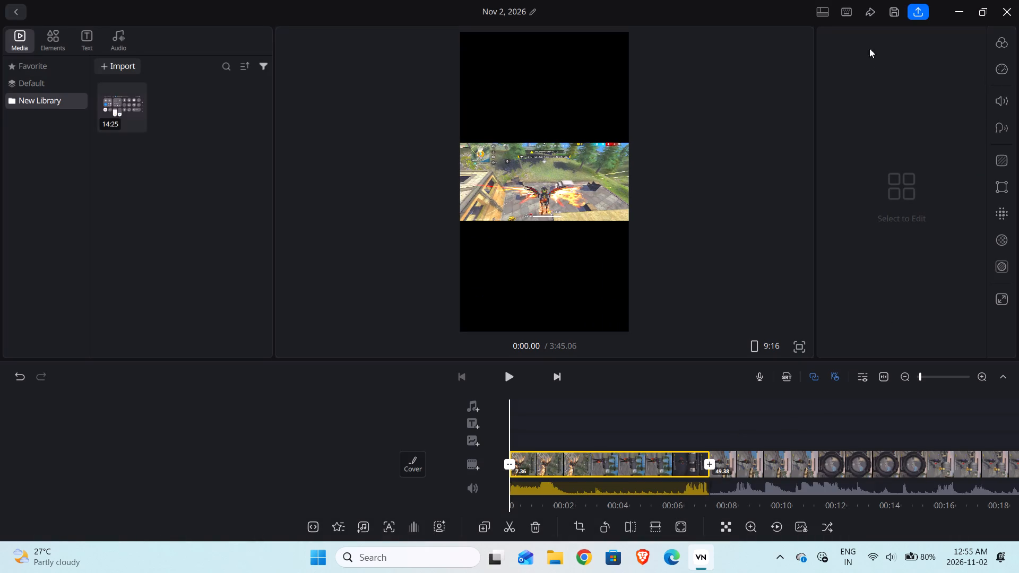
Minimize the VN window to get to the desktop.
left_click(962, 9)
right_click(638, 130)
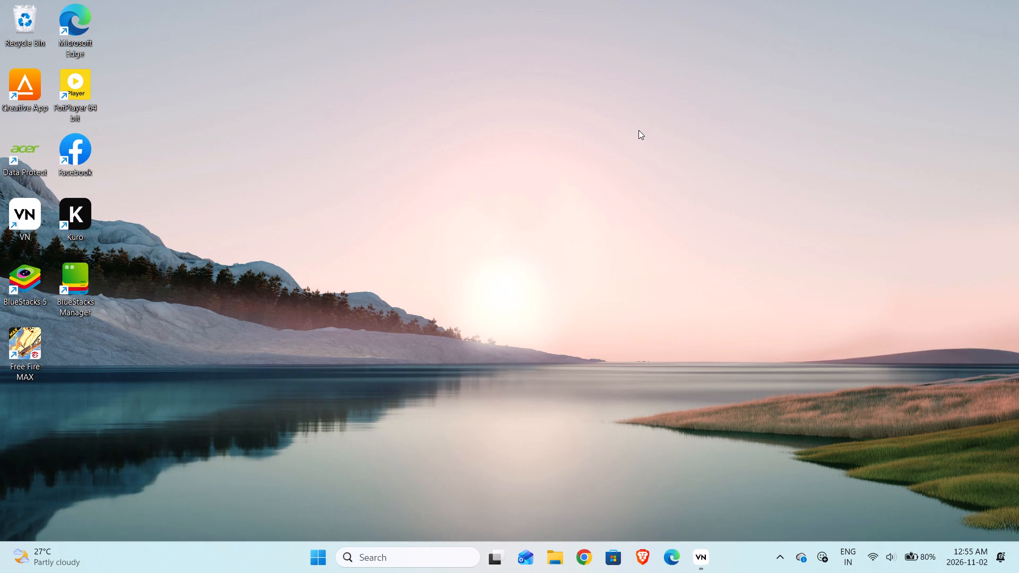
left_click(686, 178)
Bring the VN window back up and close the application.
left_click(701, 560)
left_click(702, 561)
left_click(1016, 0)
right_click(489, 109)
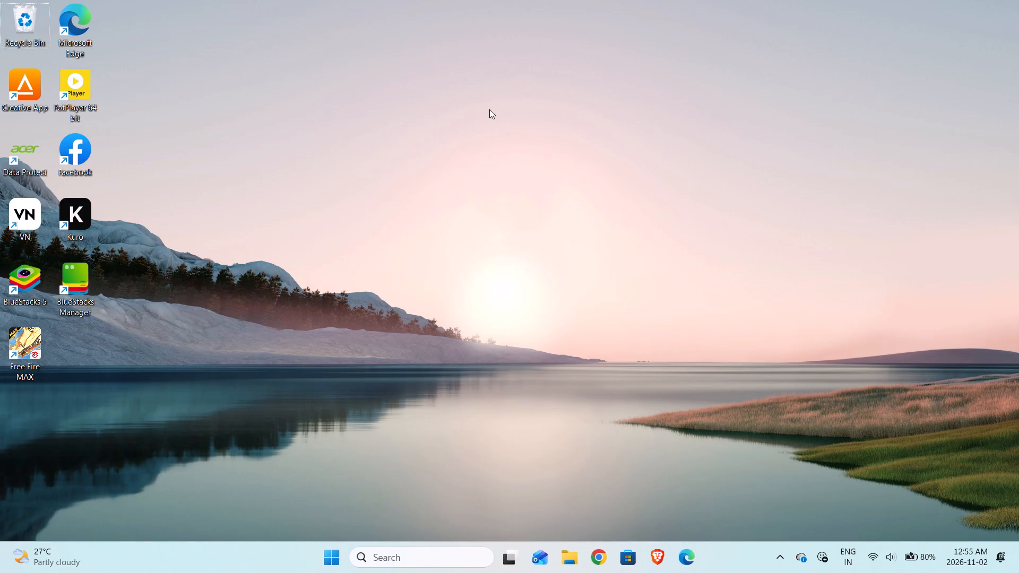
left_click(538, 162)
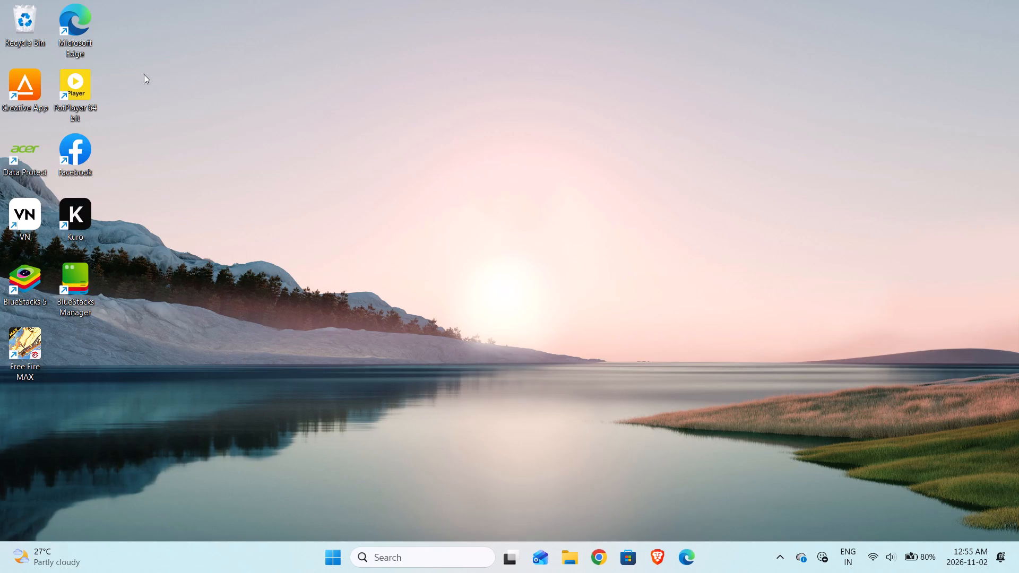